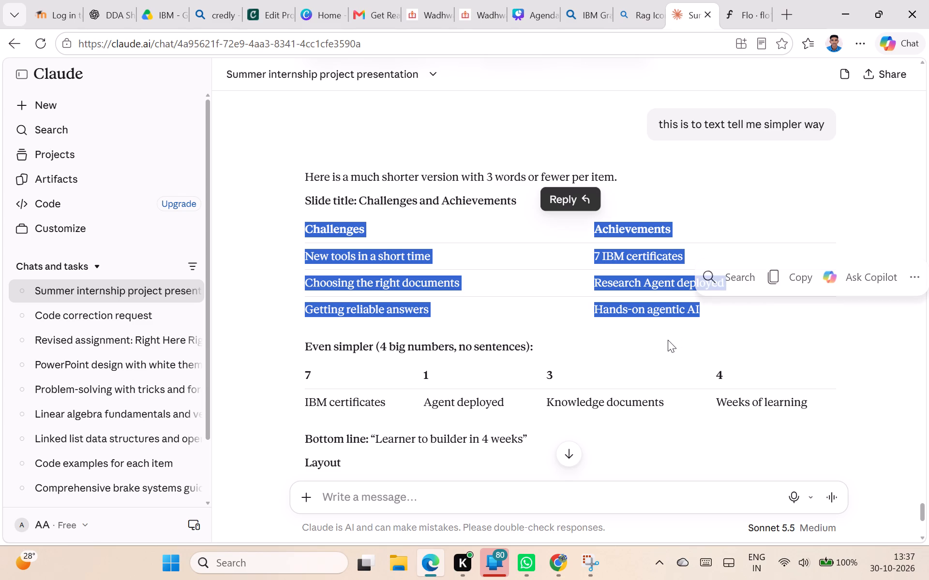
pyautogui.hotkey('ctrl', 'c')
pyautogui.click(668, 340)
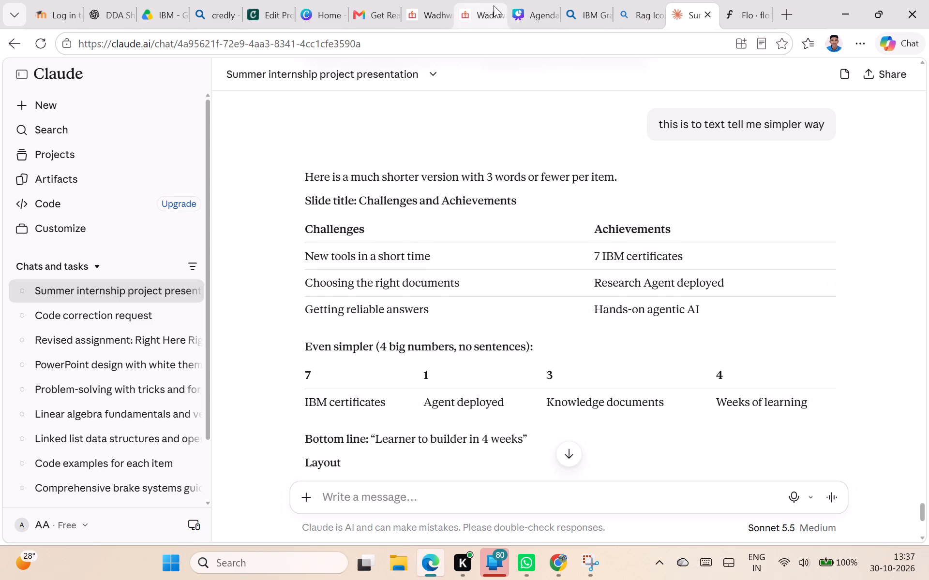
# Switch to the Canva Agenda design and paste the copied table onto slide 9, Challenges, Achievements and Outcomes.
pyautogui.click(542, 13)
pyautogui.click(369, 286)
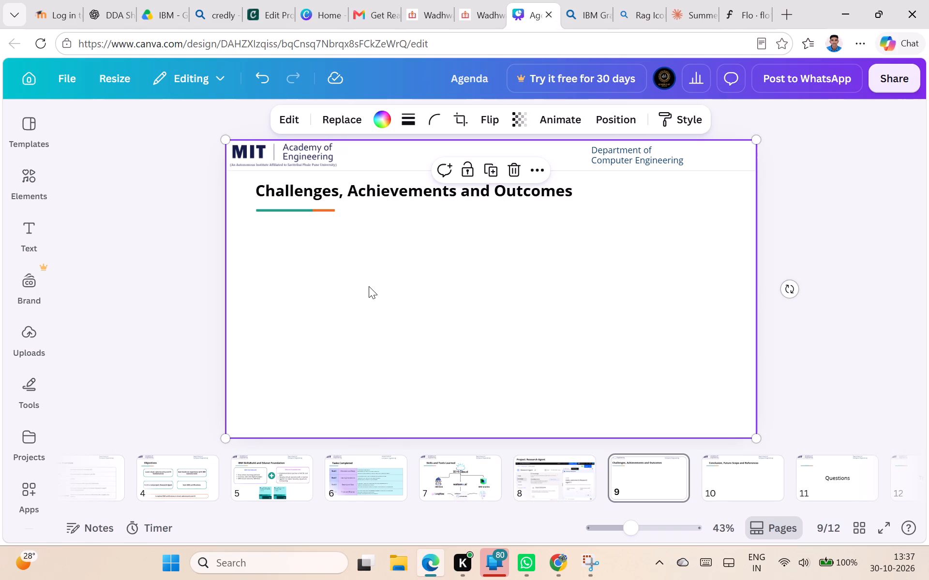
pyautogui.hotkey('ctrl', 'v')
pyautogui.click(600, 293)
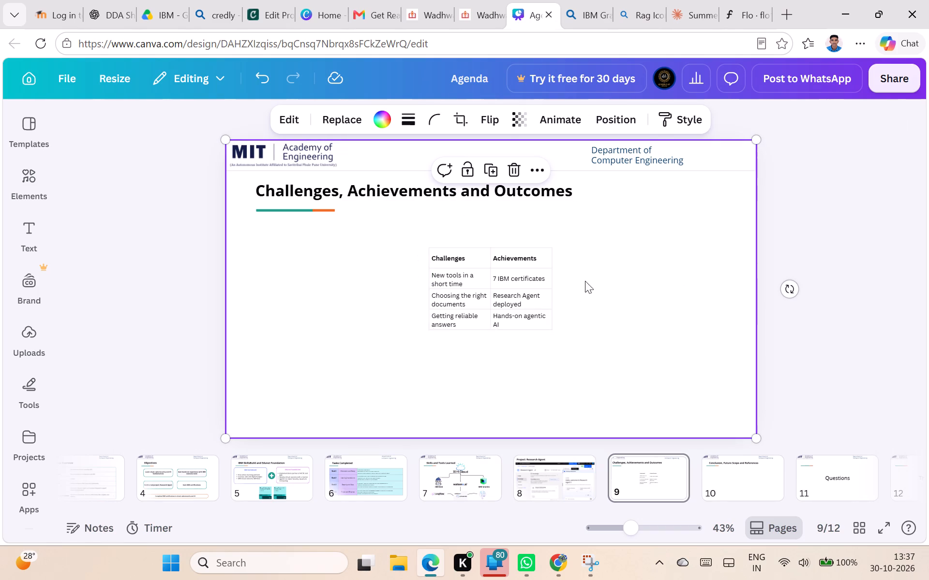
# Enlarge the pasted table so it spans most of the slide's width beneath the heading, its first column aligned with the title's start.
pyautogui.click(443, 306)
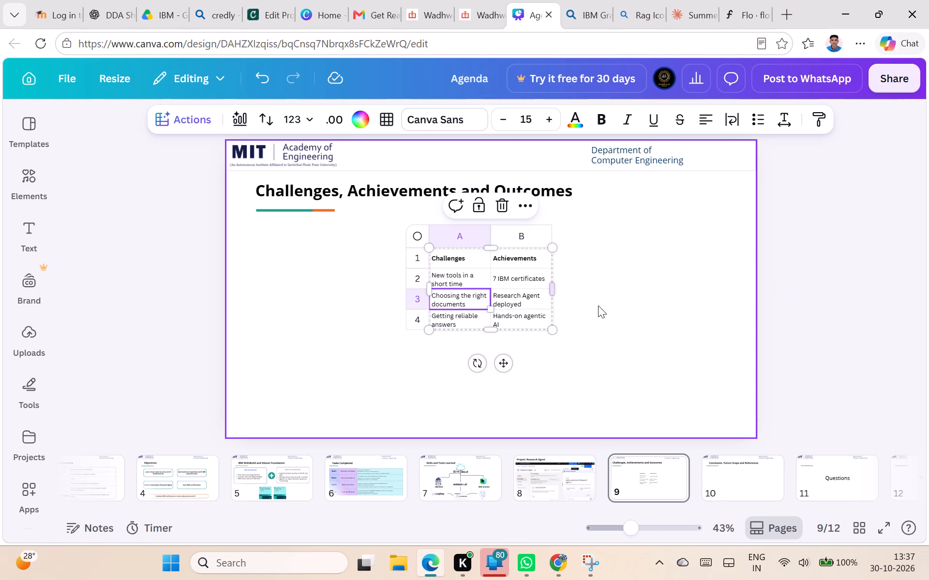
pyautogui.click(606, 305)
pyautogui.click(551, 290)
pyautogui.moveTo(552, 246); pyautogui.dragTo(640, 242)
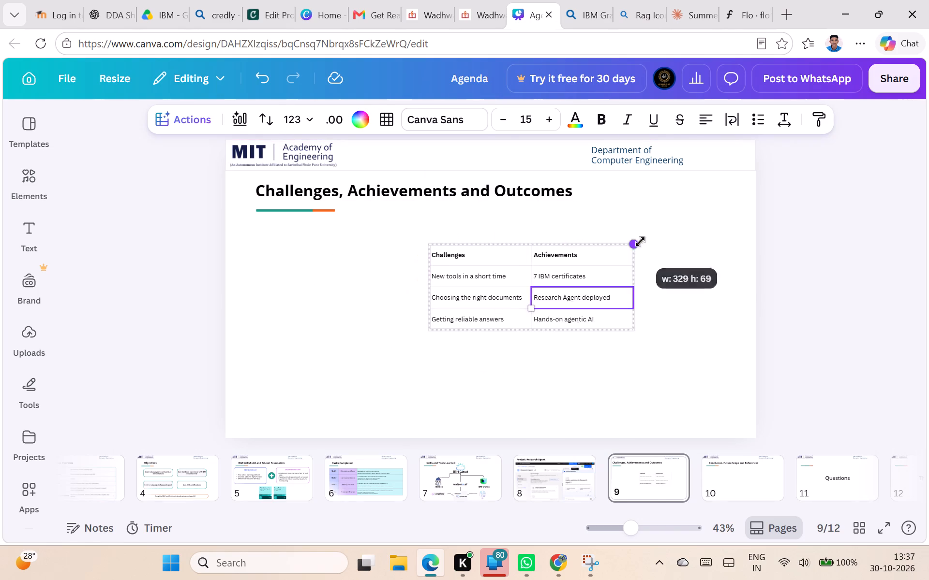
pyautogui.moveTo(640, 242); pyautogui.dragTo(706, 233)
pyautogui.moveTo(428, 235); pyautogui.dragTo(423, 238)
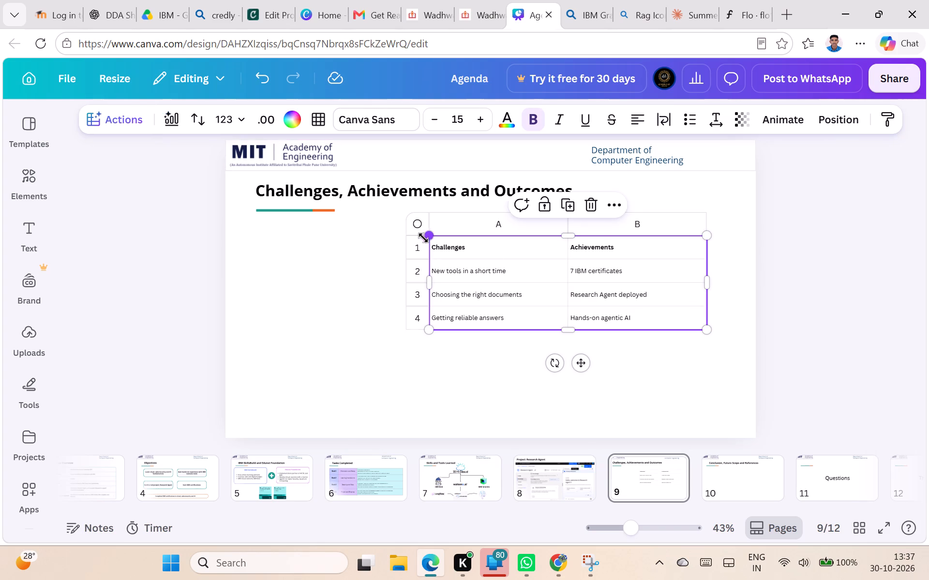
pyautogui.moveTo(423, 238); pyautogui.dragTo(266, 226)
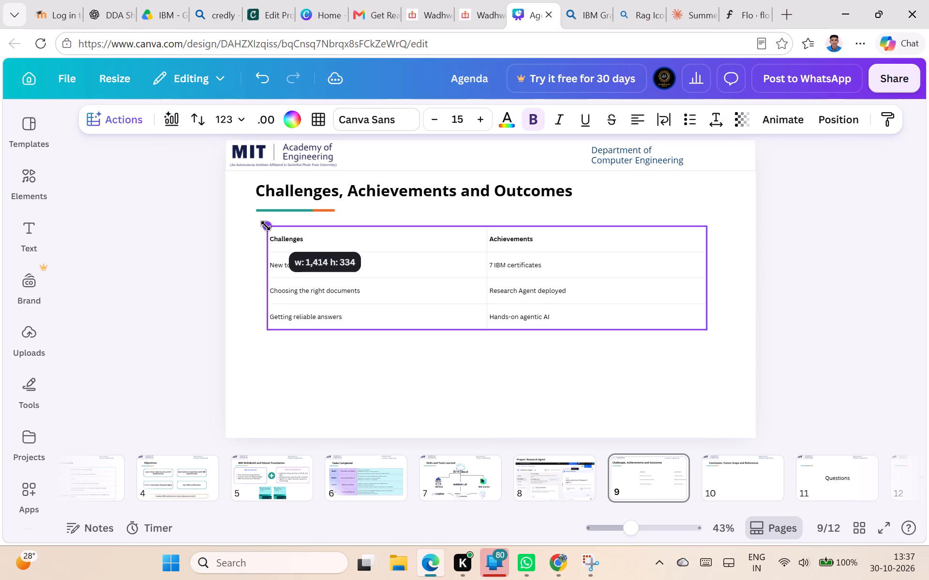
pyautogui.moveTo(266, 226); pyautogui.dragTo(258, 226)
# Centre-align the text in all cells of the Challenges and Achievements table.
pyautogui.click(306, 235)
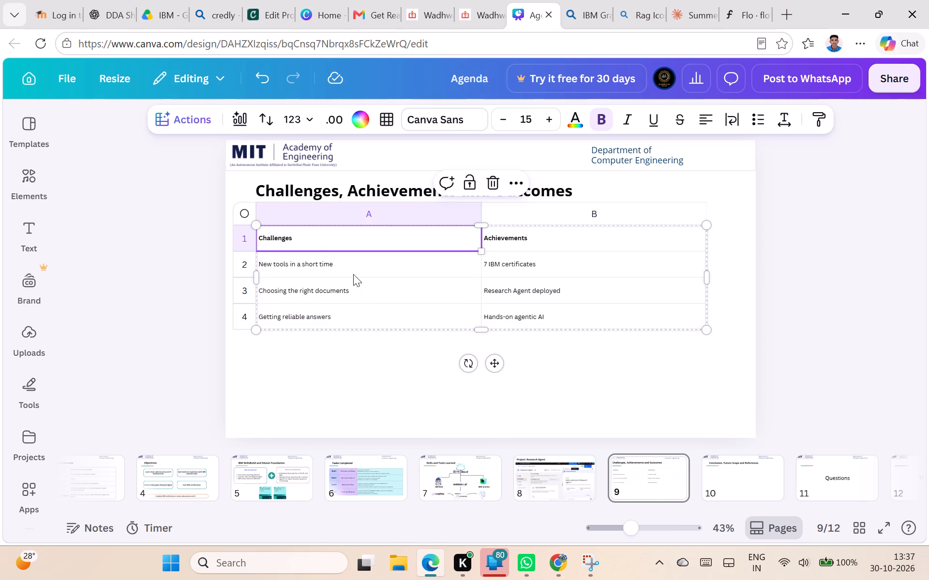
pyautogui.keyDown('shift'); pyautogui.click(626, 323); pyautogui.keyUp('shift')
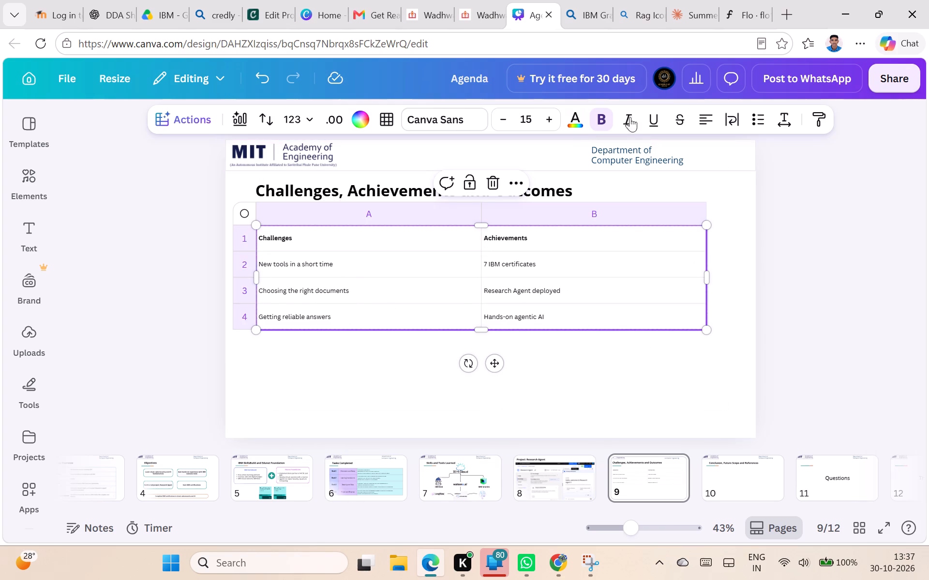
pyautogui.click(699, 119)
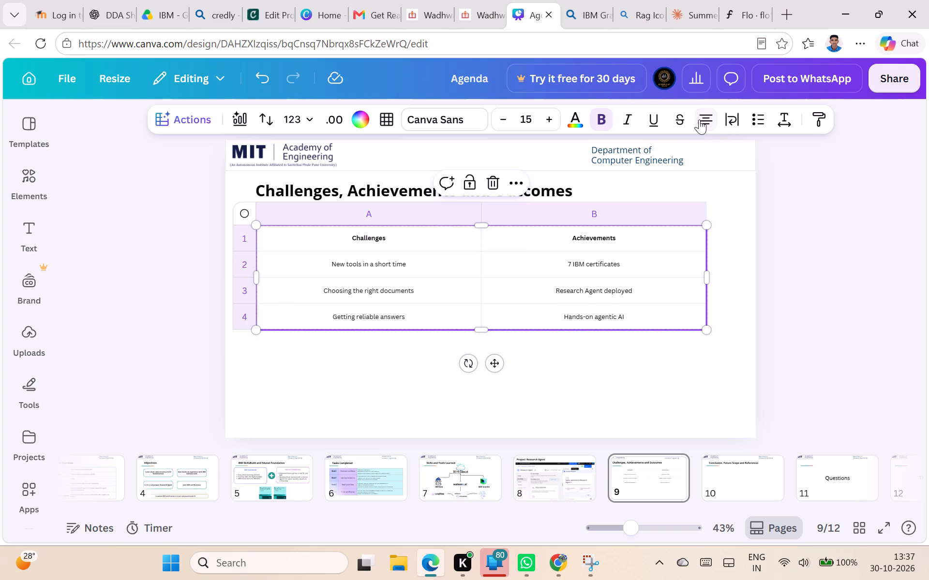
pyautogui.click(697, 121)
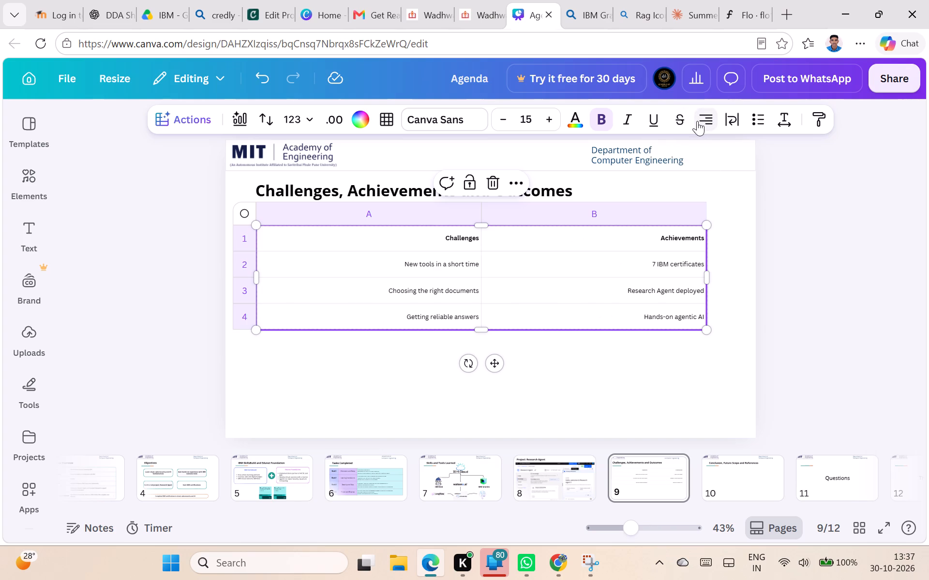
pyautogui.click(697, 121)
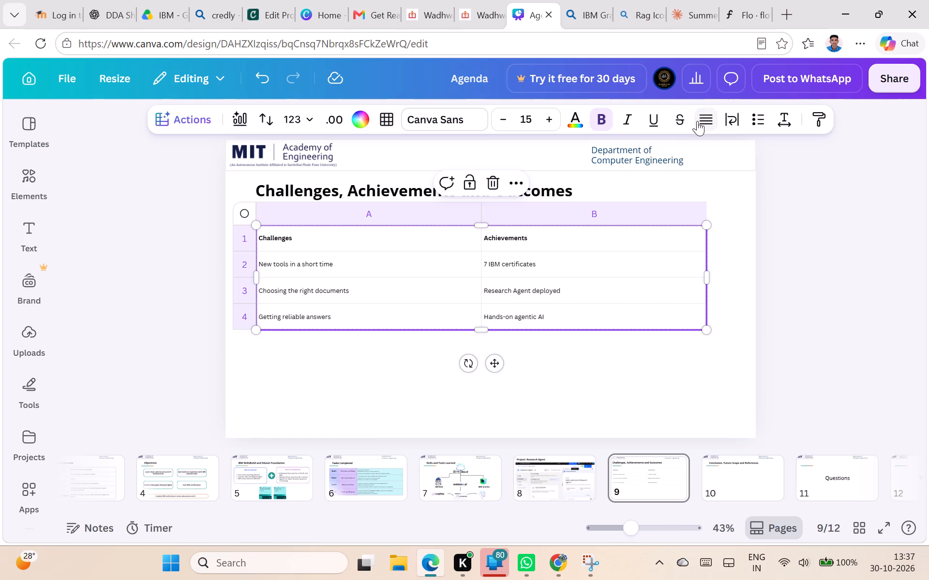
pyautogui.click(697, 121)
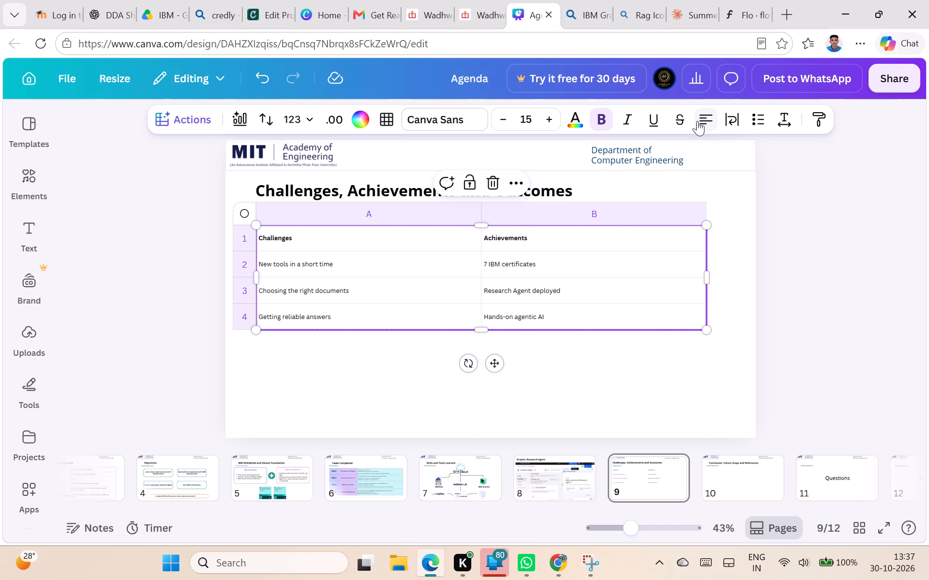
pyautogui.click(704, 127)
pyautogui.click(561, 383)
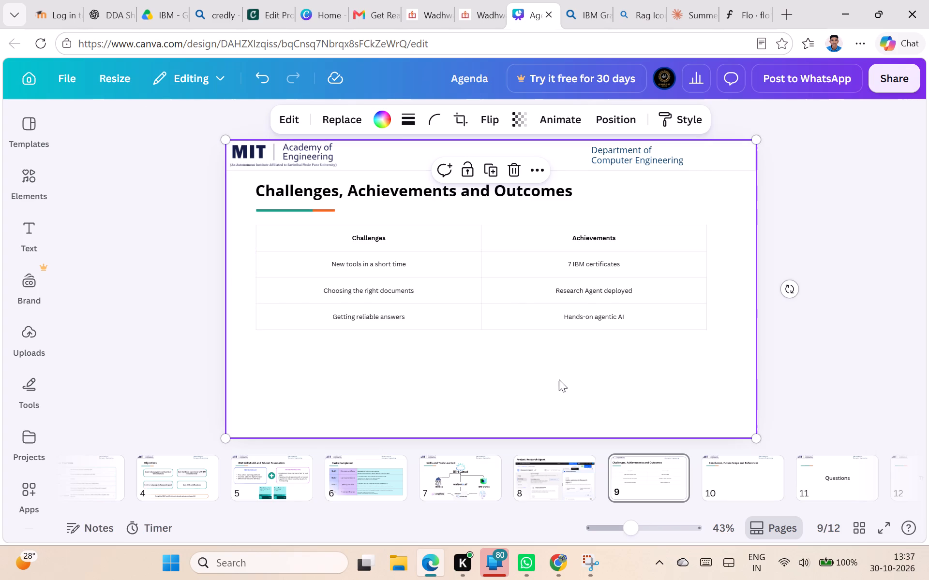
# Set the font size of all table cells to 24.
pyautogui.click(428, 247)
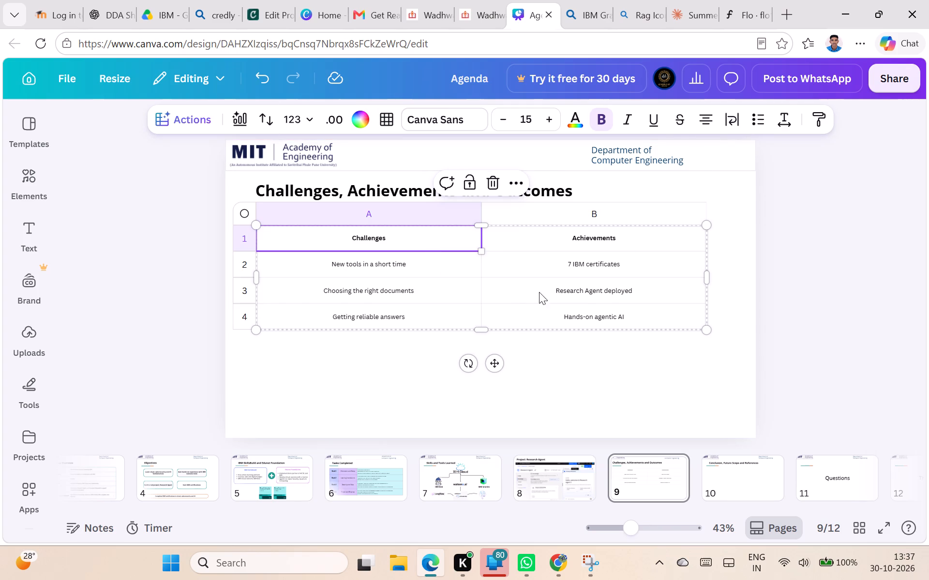
pyautogui.keyDown('shift'); pyautogui.click(550, 313); pyautogui.keyUp('shift')
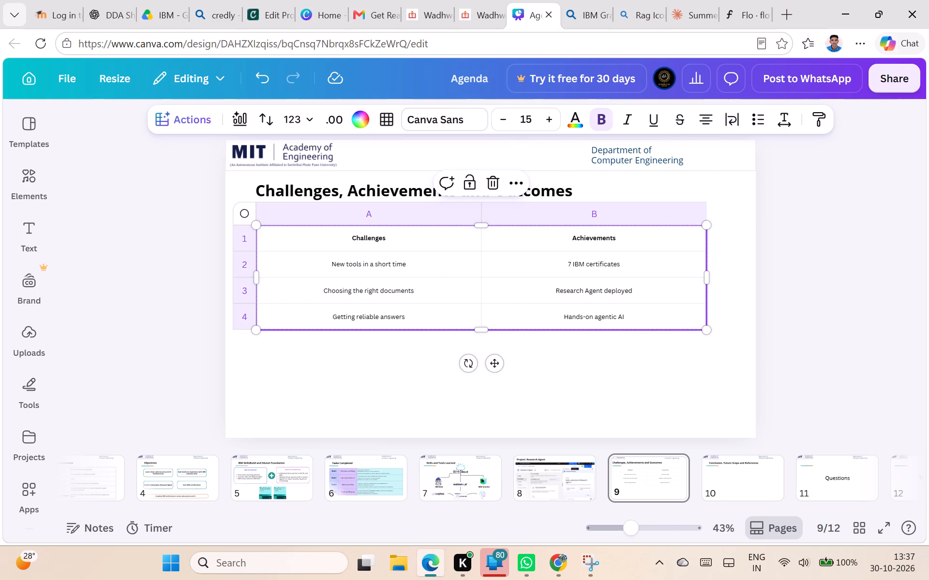
pyautogui.tripleClick(546, 123)
pyautogui.tripleClick(546, 123)
pyautogui.click(546, 123)
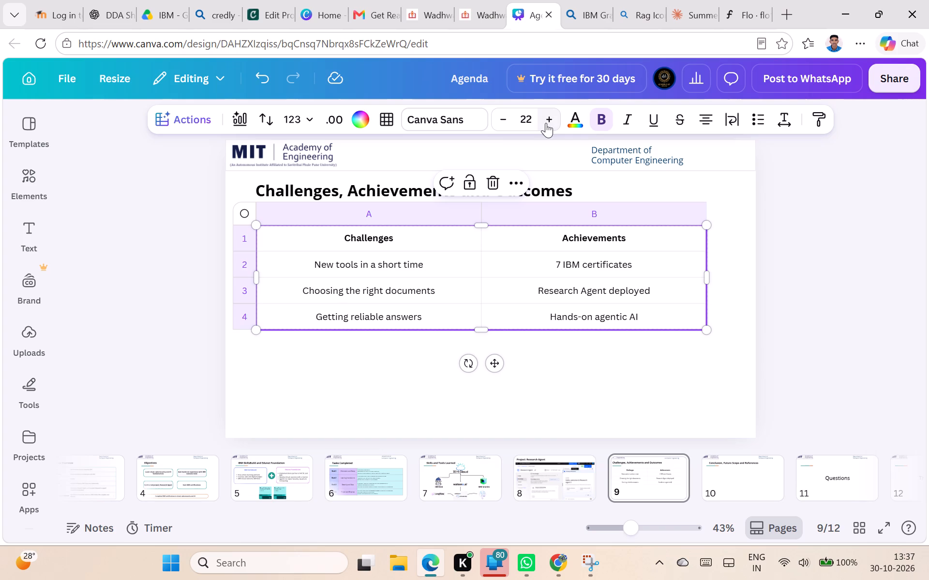
pyautogui.click(546, 123)
pyautogui.click(546, 123)
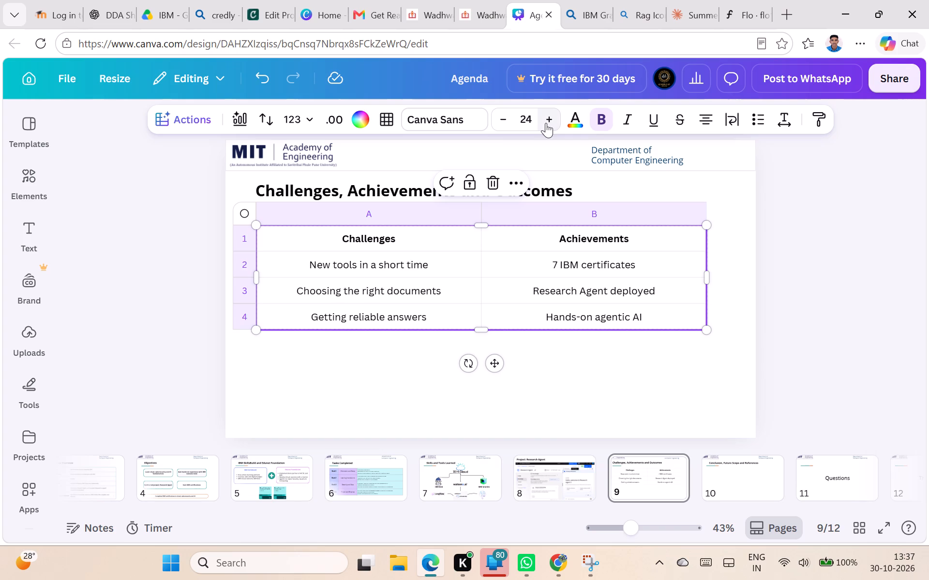
pyautogui.click(554, 374)
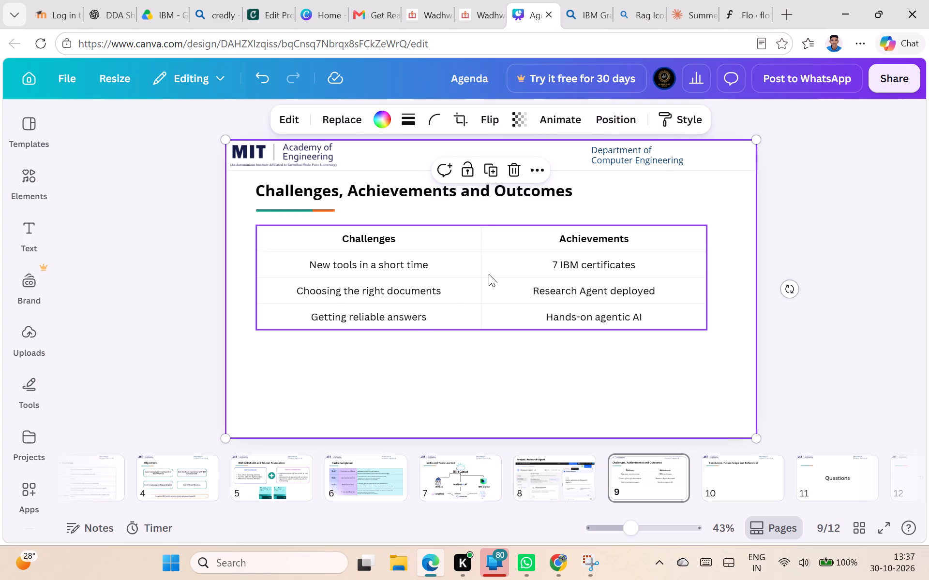
# Apply the all-borders style to every cell of the table.
pyautogui.click(489, 274)
pyautogui.click(428, 237)
pyautogui.keyDown('shift'); pyautogui.click(546, 312); pyautogui.keyUp('shift')
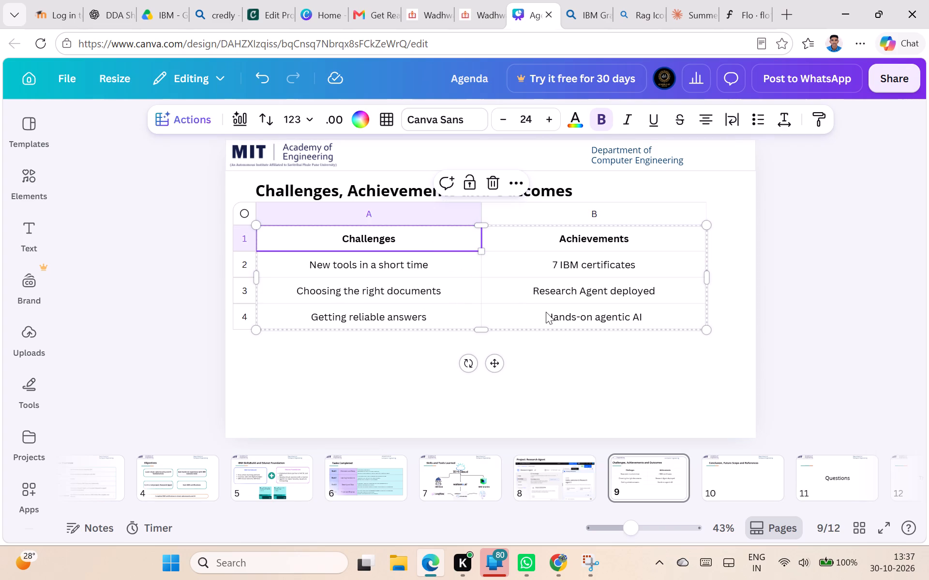
pyautogui.click(396, 116)
pyautogui.click(341, 157)
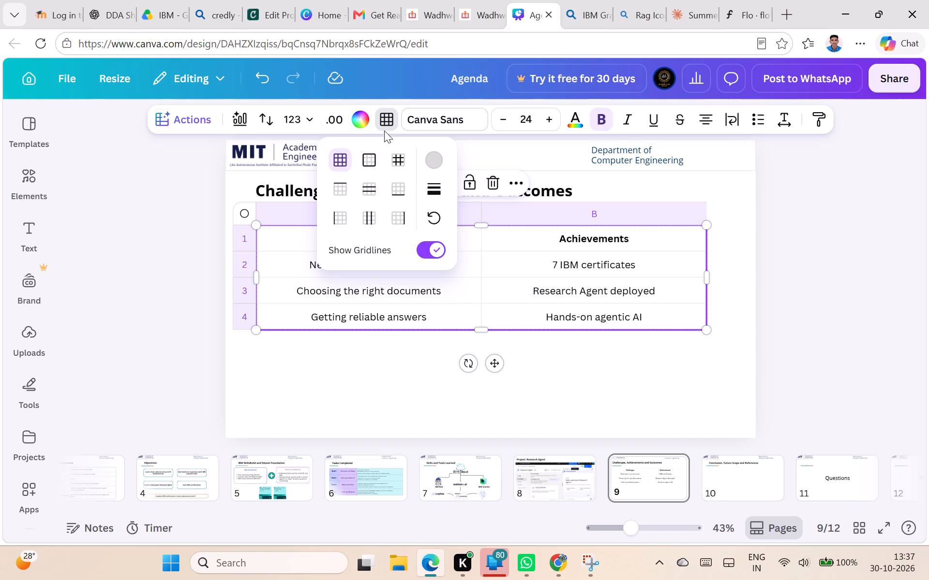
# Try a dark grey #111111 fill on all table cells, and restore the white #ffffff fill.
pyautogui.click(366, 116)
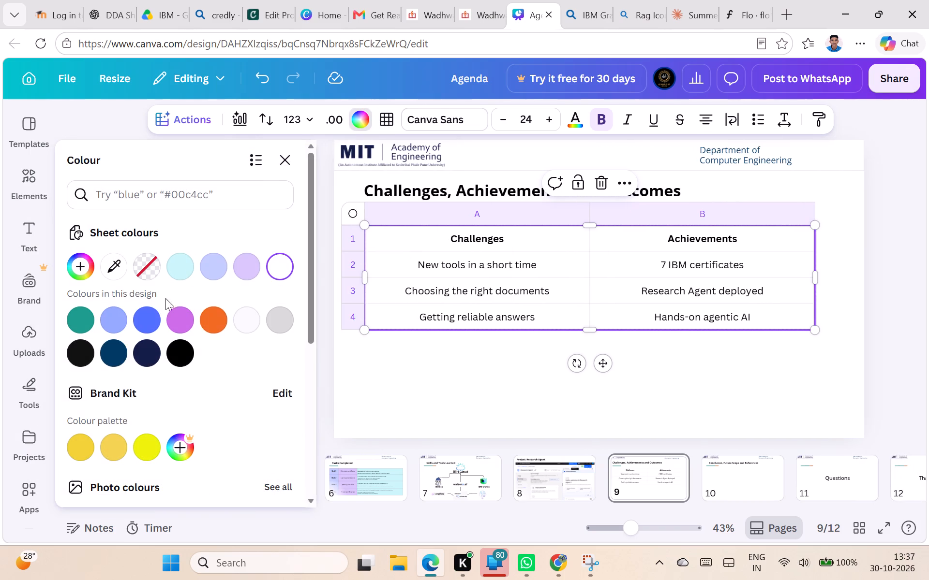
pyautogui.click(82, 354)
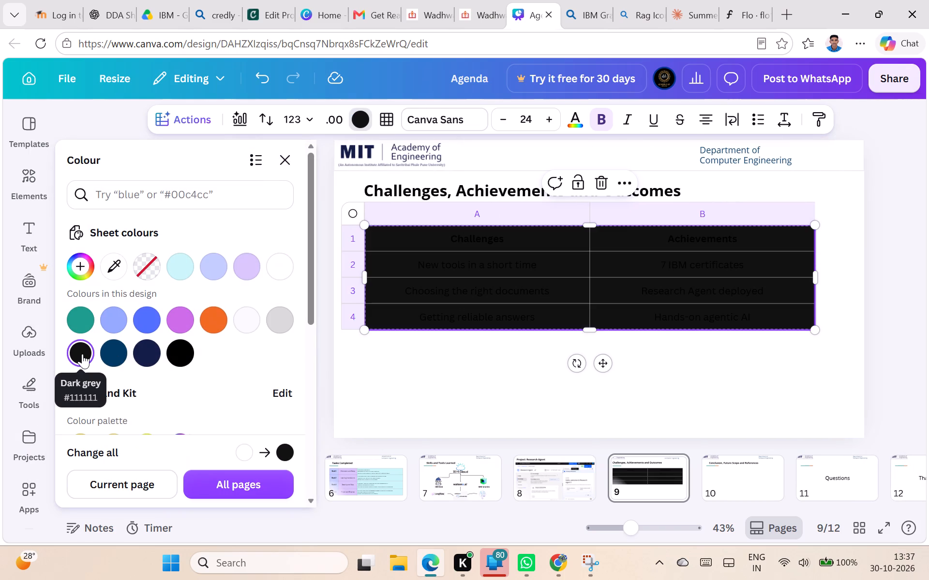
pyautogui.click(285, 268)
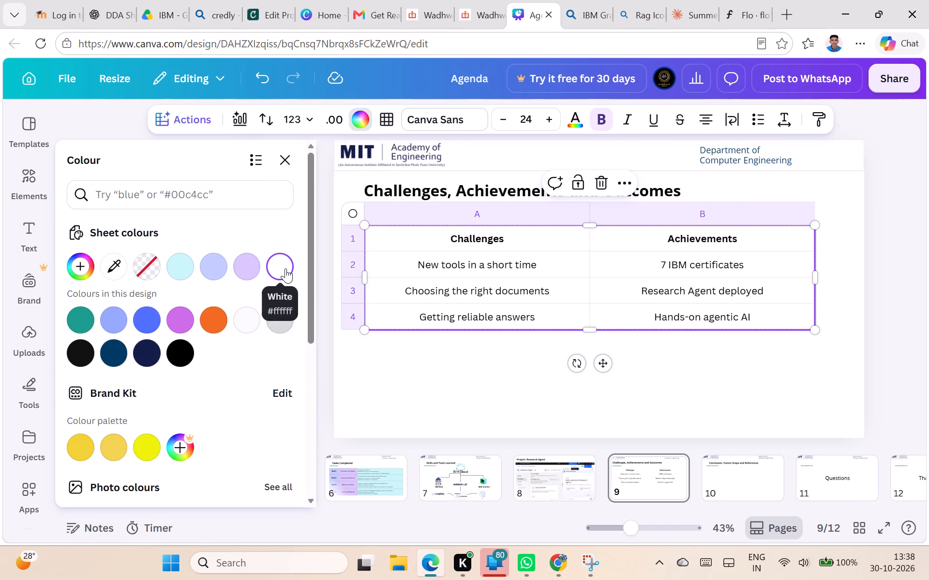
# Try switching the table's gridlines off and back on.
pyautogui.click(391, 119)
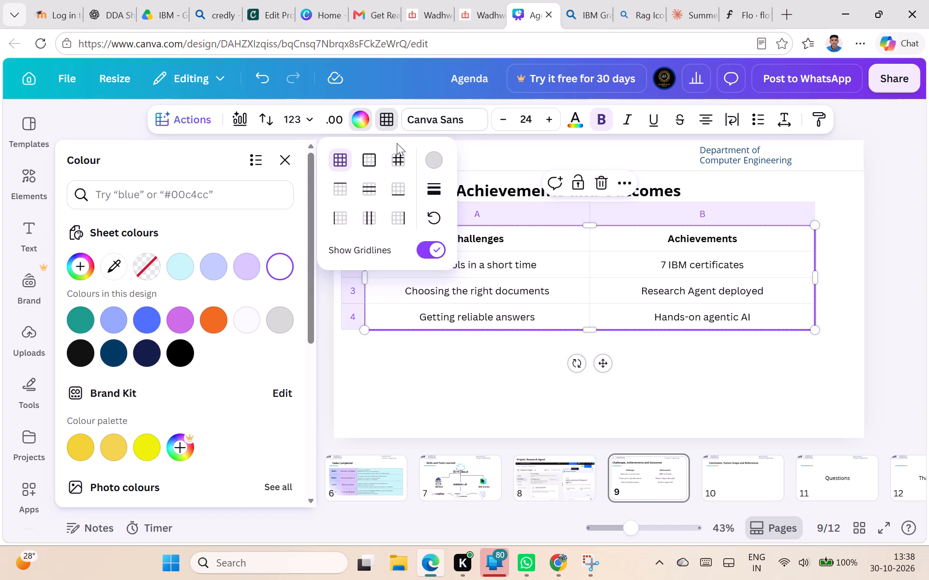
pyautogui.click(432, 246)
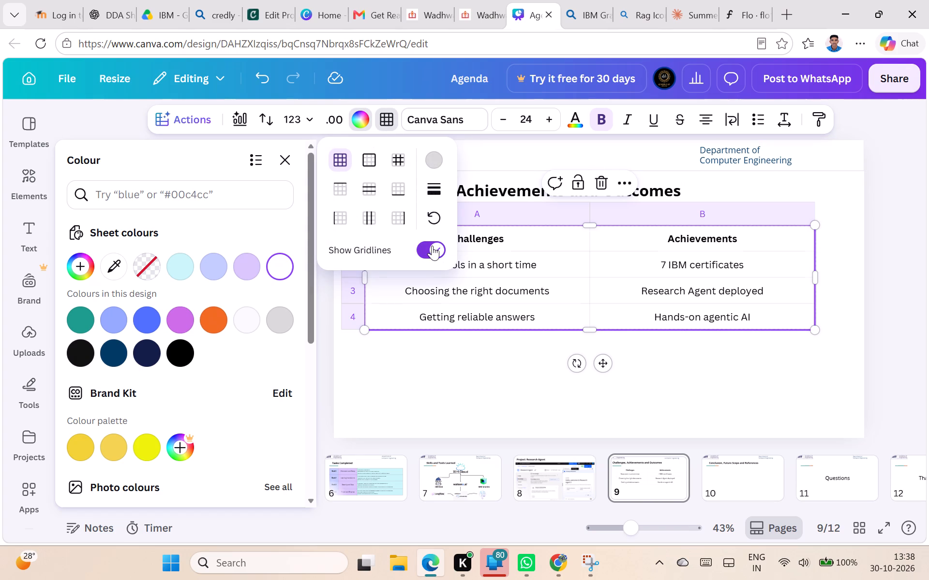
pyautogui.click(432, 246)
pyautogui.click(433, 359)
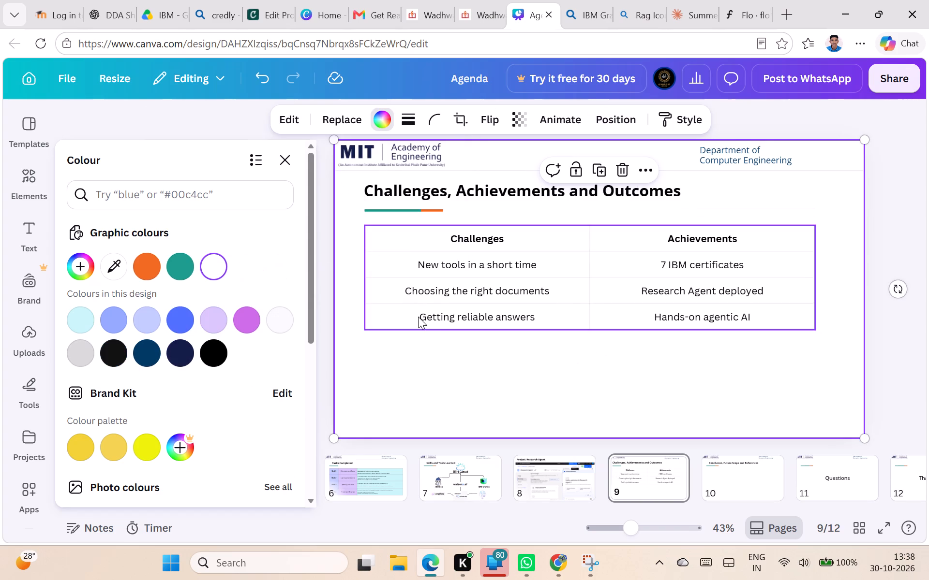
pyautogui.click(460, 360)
# Apply the black #000000 text colour to the Challenges header cell.
pyautogui.click(404, 244)
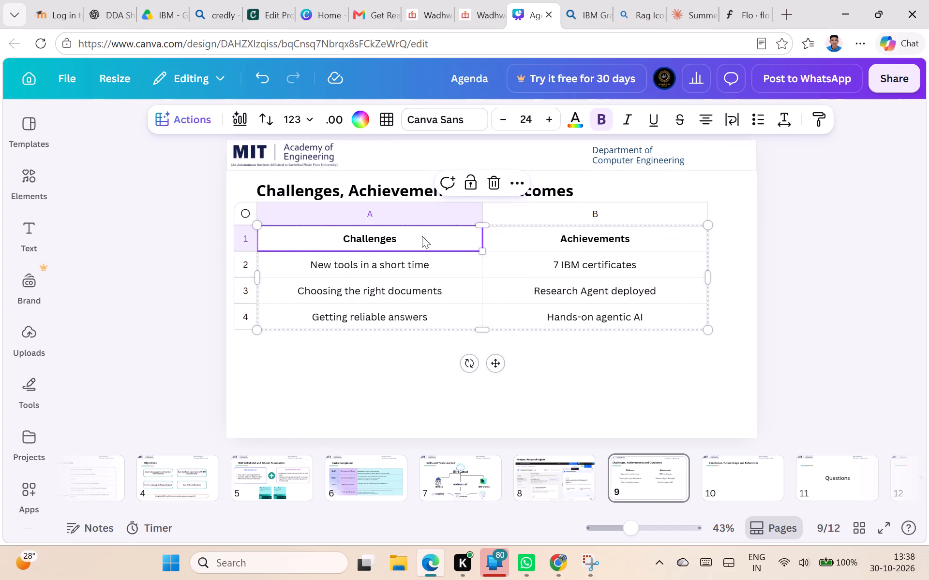
pyautogui.click(569, 123)
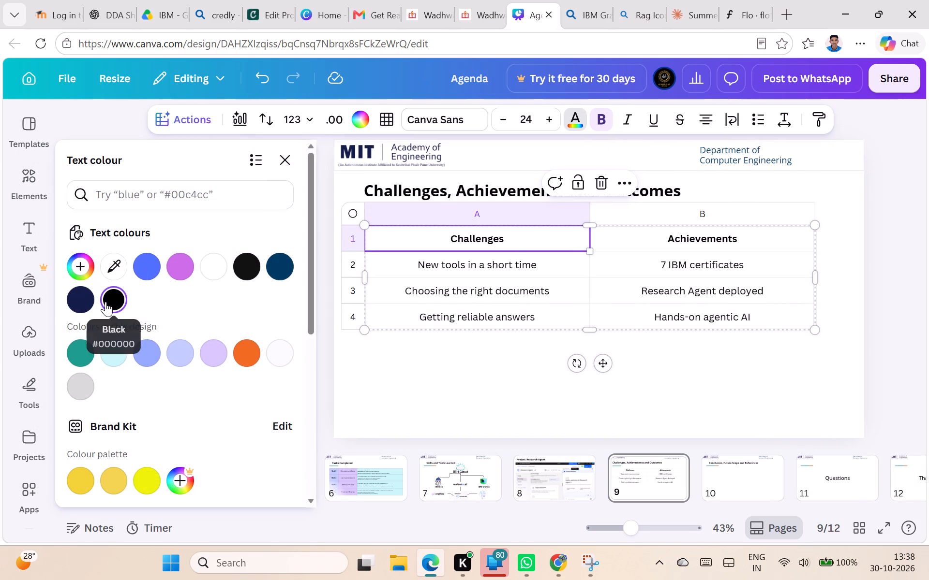
pyautogui.click(105, 302)
pyautogui.click(425, 367)
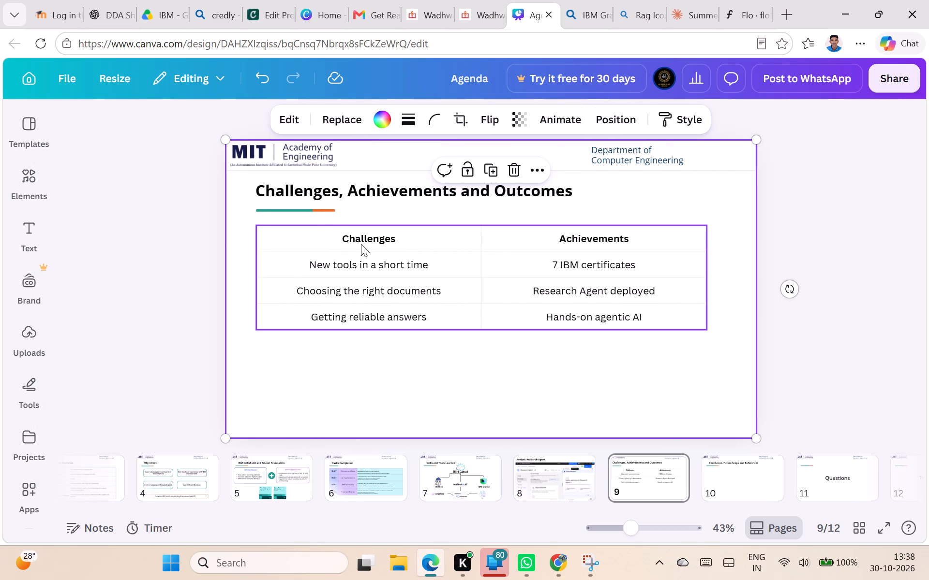
# Set the border colour of all the table's cells to dark blue #141d49.
pyautogui.click(302, 236)
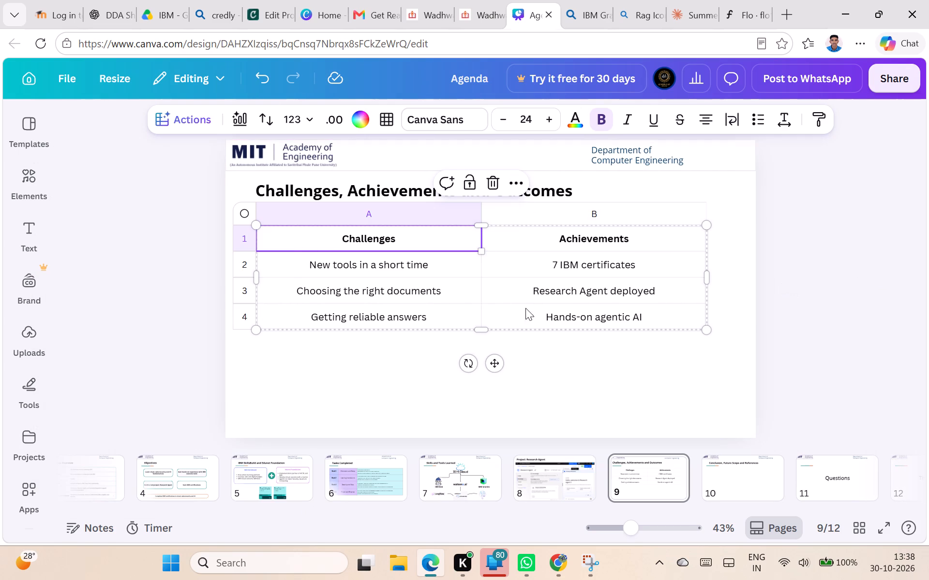
pyautogui.keyDown('shift'); pyautogui.click(536, 308); pyautogui.keyUp('shift')
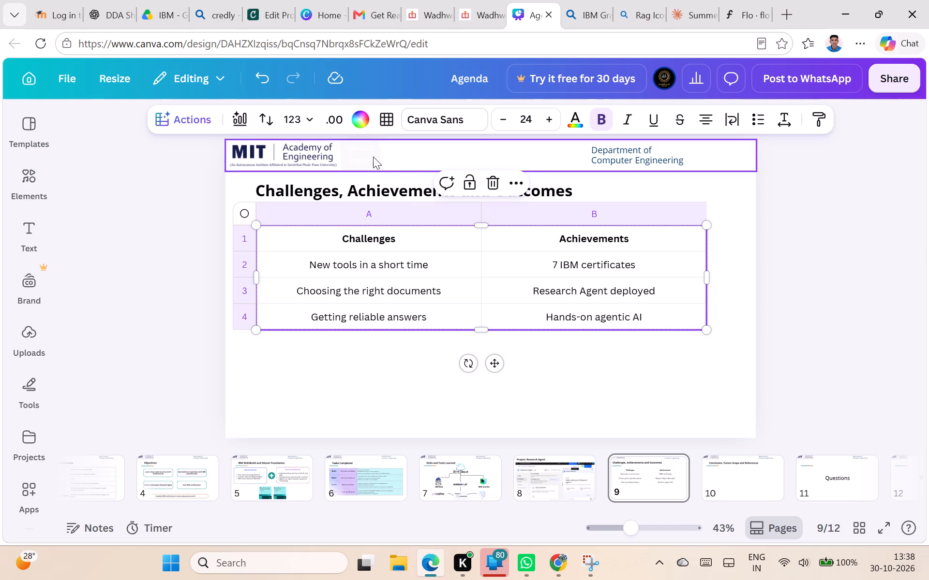
pyautogui.click(362, 122)
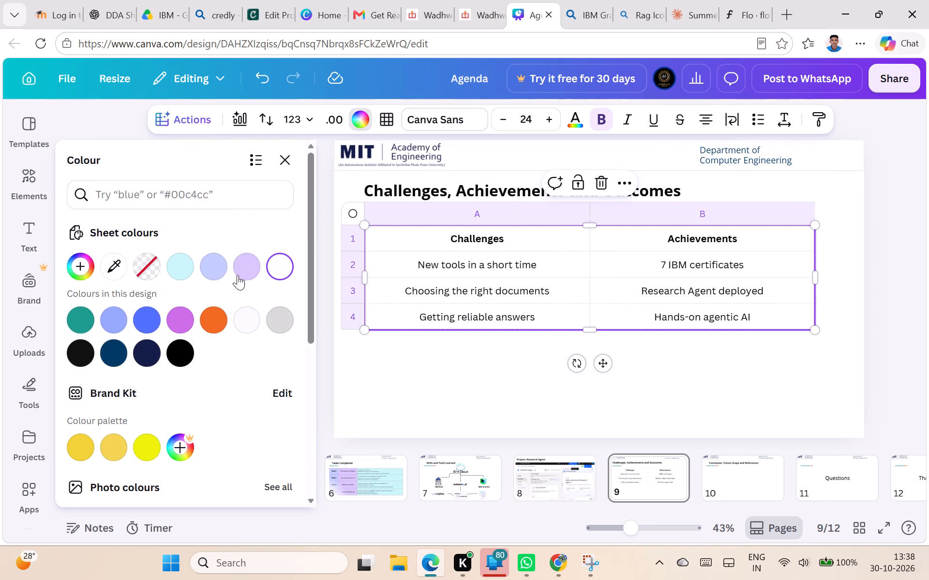
pyautogui.click(380, 116)
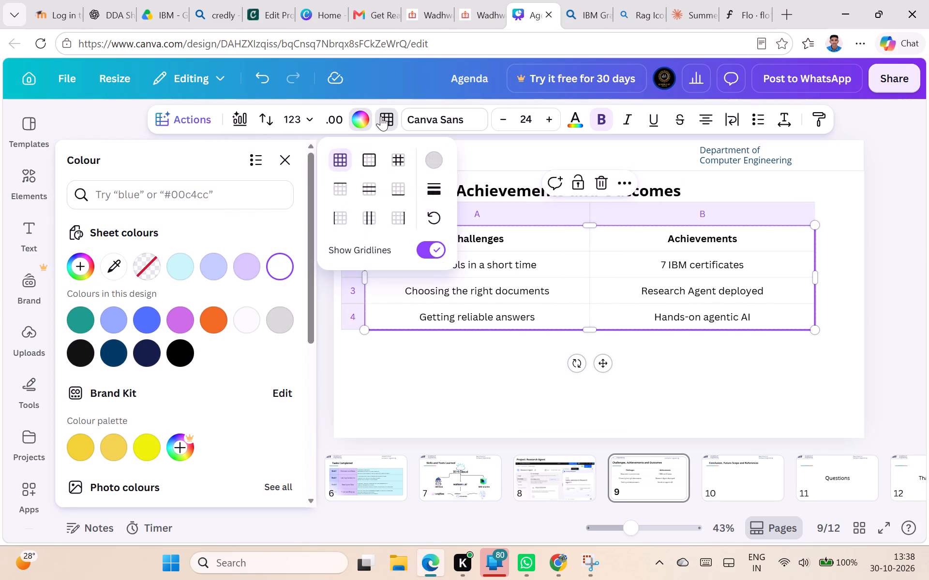
pyautogui.click(433, 162)
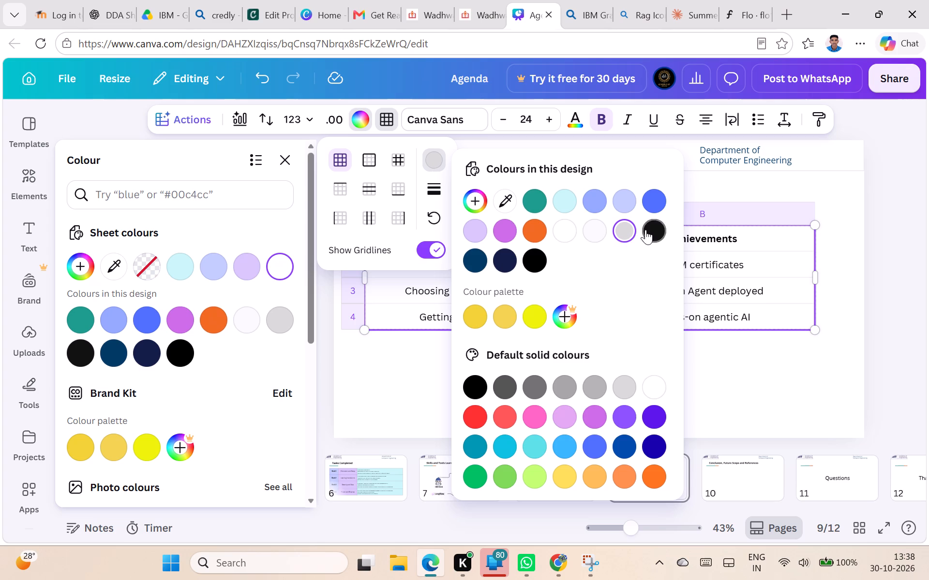
pyautogui.click(478, 261)
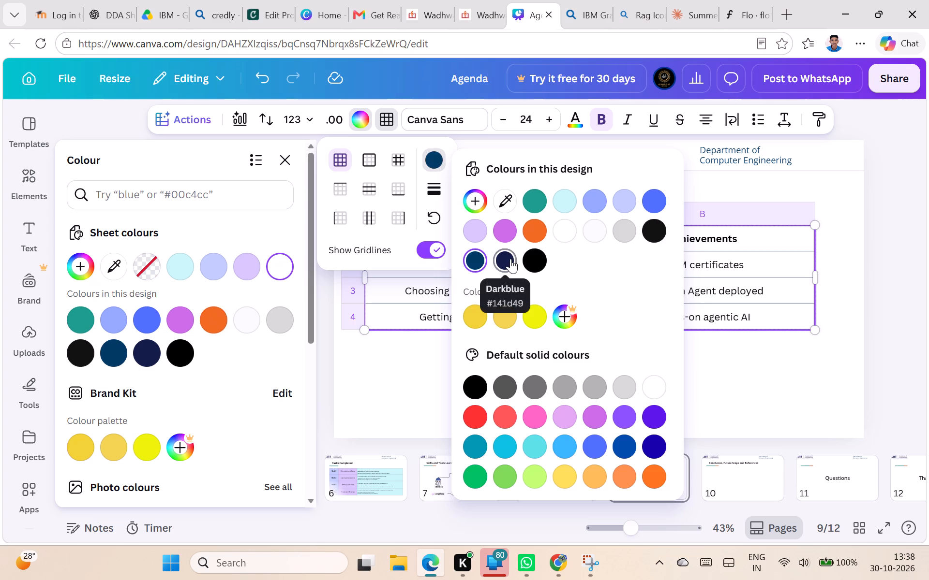
pyautogui.click(510, 259)
pyautogui.click(421, 373)
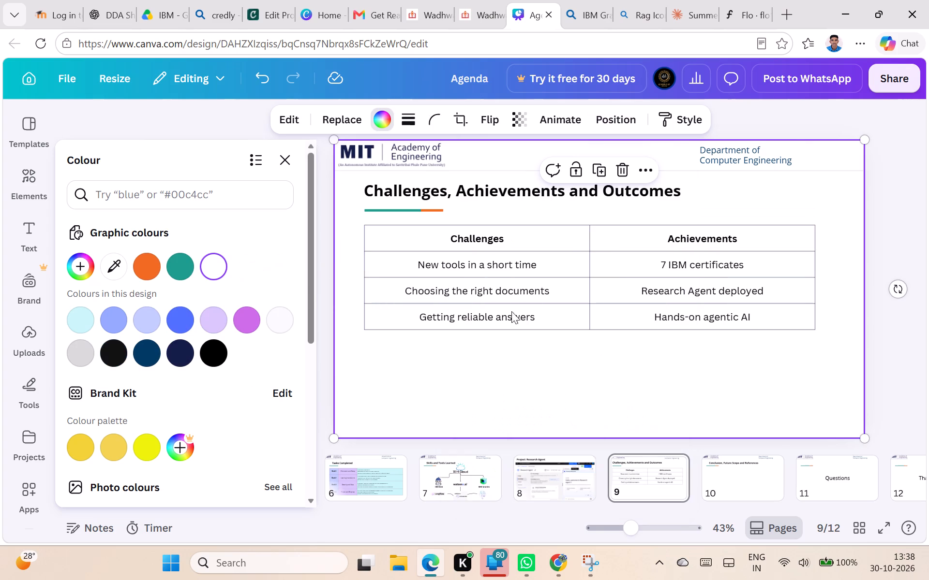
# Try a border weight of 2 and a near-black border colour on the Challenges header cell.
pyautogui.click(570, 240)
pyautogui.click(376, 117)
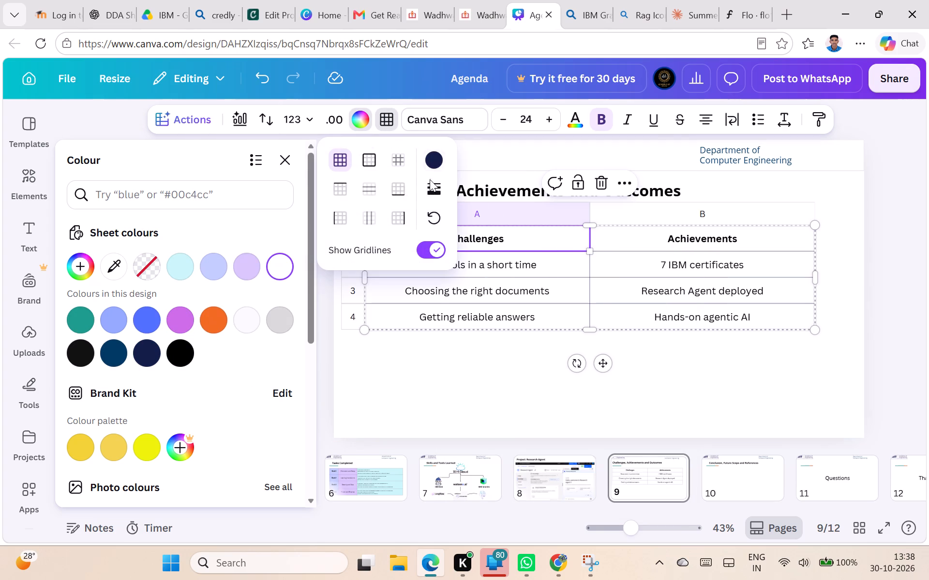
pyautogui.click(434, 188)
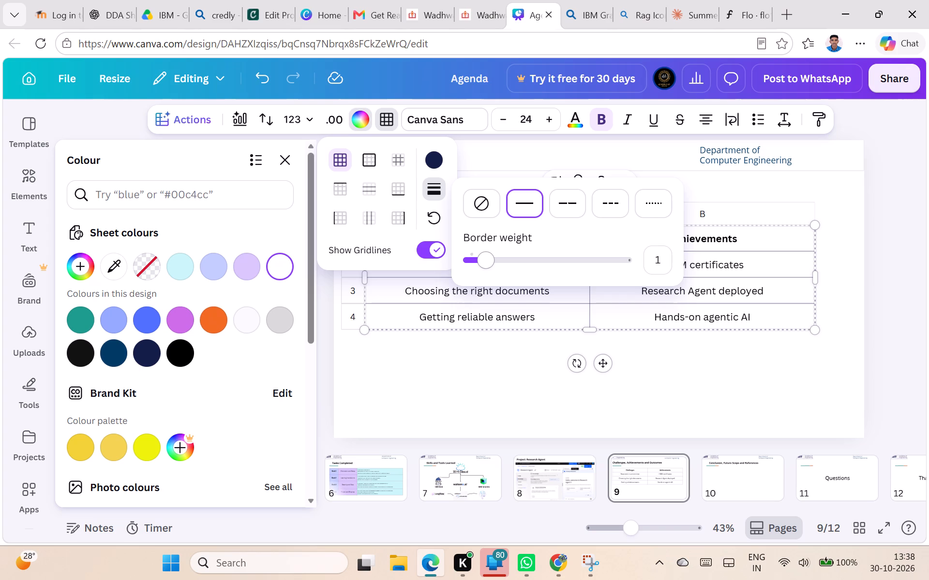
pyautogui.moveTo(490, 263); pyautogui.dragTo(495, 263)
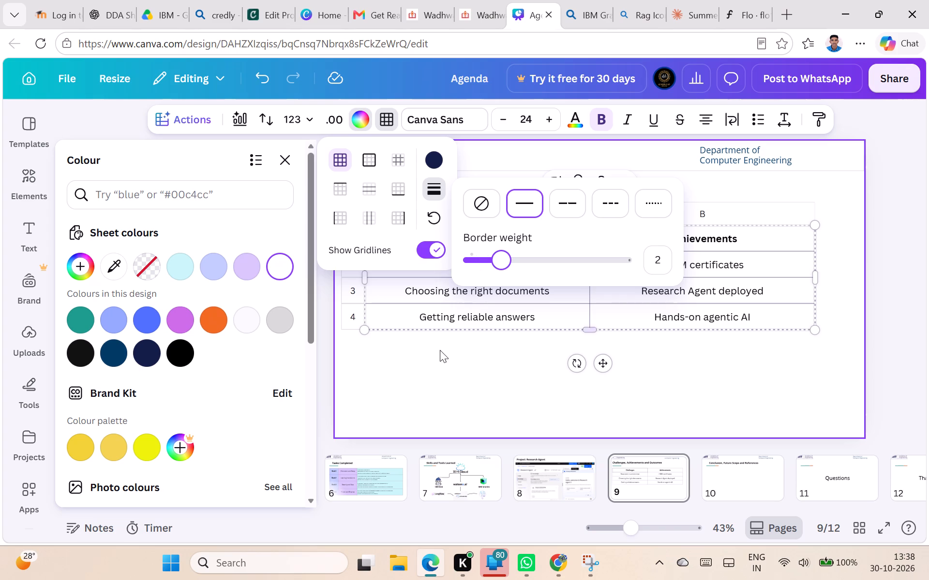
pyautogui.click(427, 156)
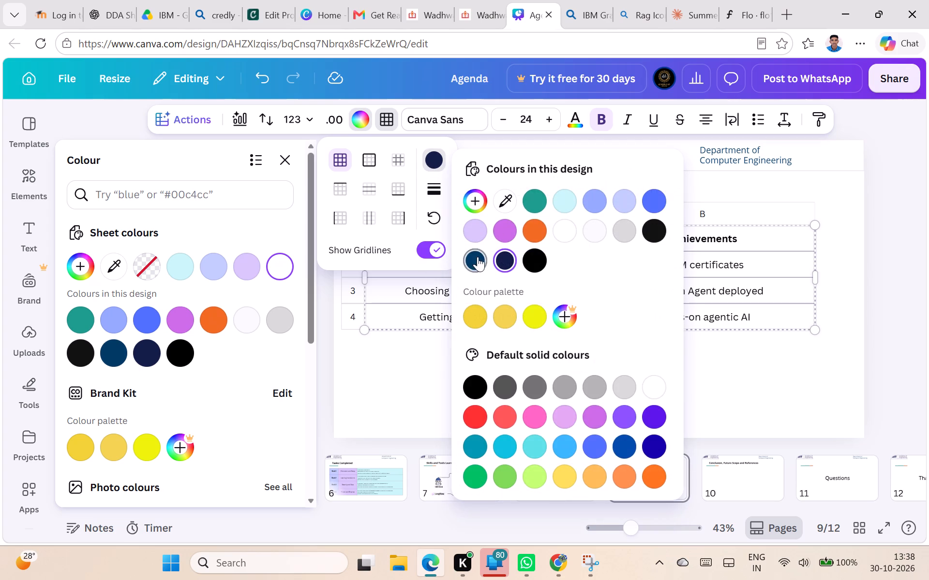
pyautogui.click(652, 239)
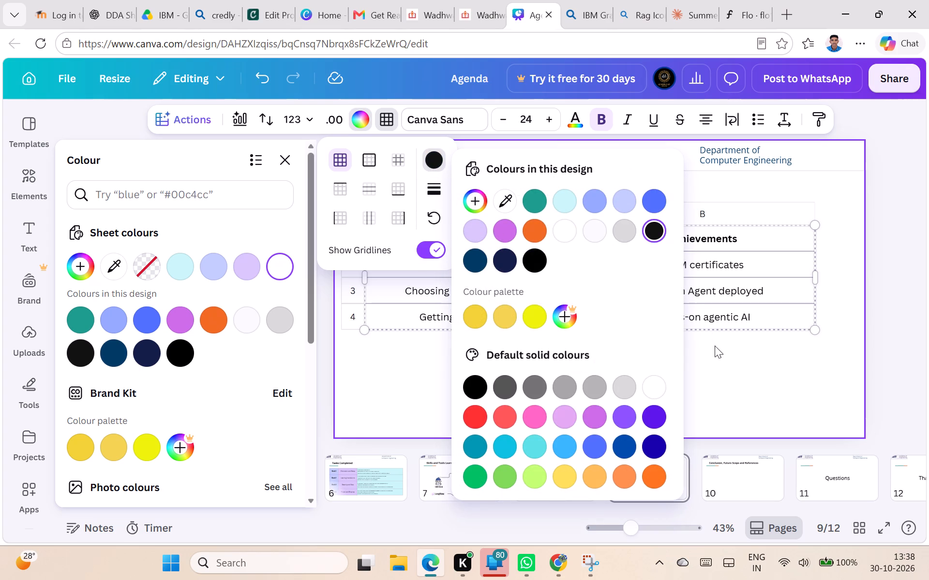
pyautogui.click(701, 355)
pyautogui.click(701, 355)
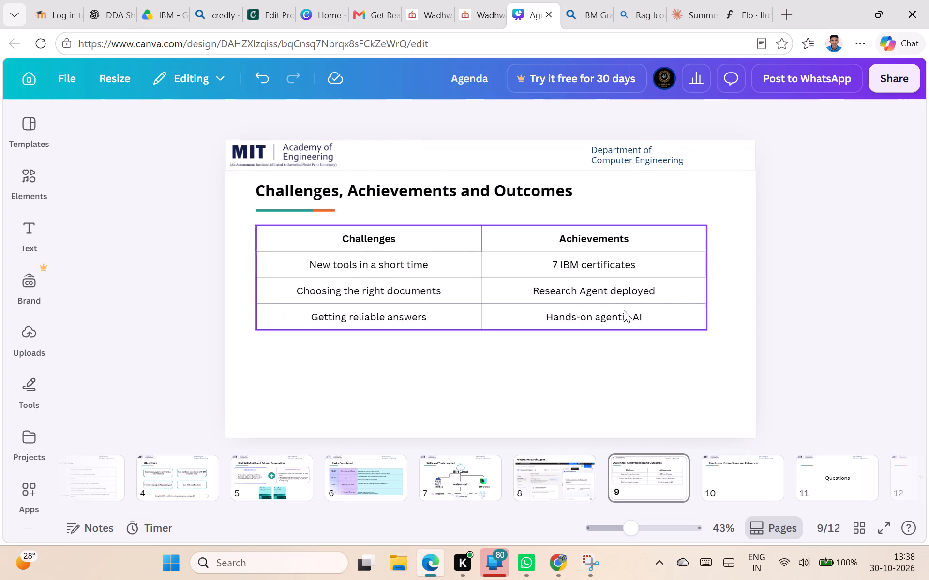
# Give all the table's cells a uniform border weight of 1 and the dark blue #141d49 border colour.
pyautogui.keyDown('shift'); pyautogui.click(523, 319); pyautogui.keyUp('shift')
pyautogui.click(435, 240)
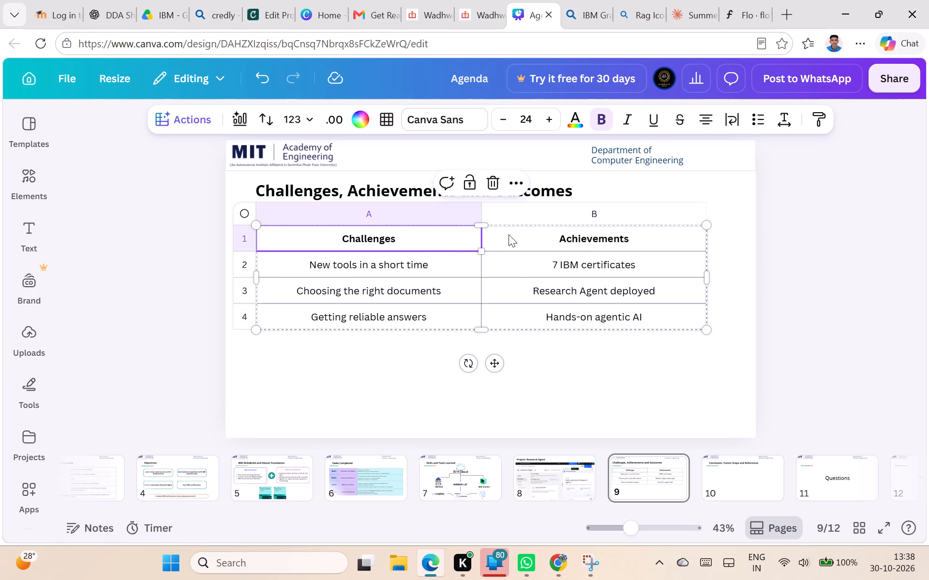
pyautogui.keyDown('shift'); pyautogui.click(513, 234); pyautogui.keyUp('shift')
pyautogui.keyDown('shift'); pyautogui.click(518, 267); pyautogui.keyUp('shift')
pyautogui.keyDown('shift'); pyautogui.click(524, 302); pyautogui.keyUp('shift')
pyautogui.keyDown('shift'); pyautogui.click(522, 314); pyautogui.keyUp('shift')
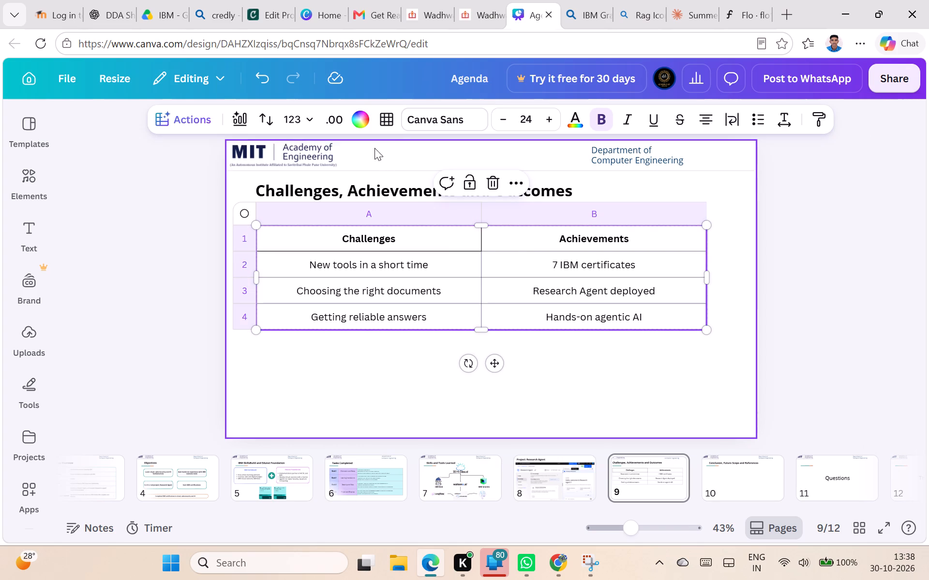
pyautogui.click(396, 124)
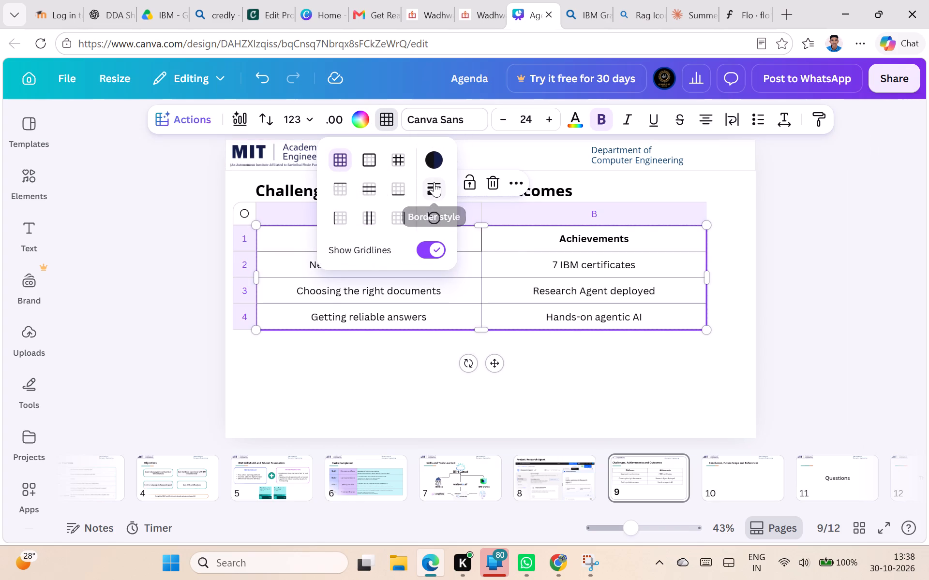
pyautogui.click(434, 186)
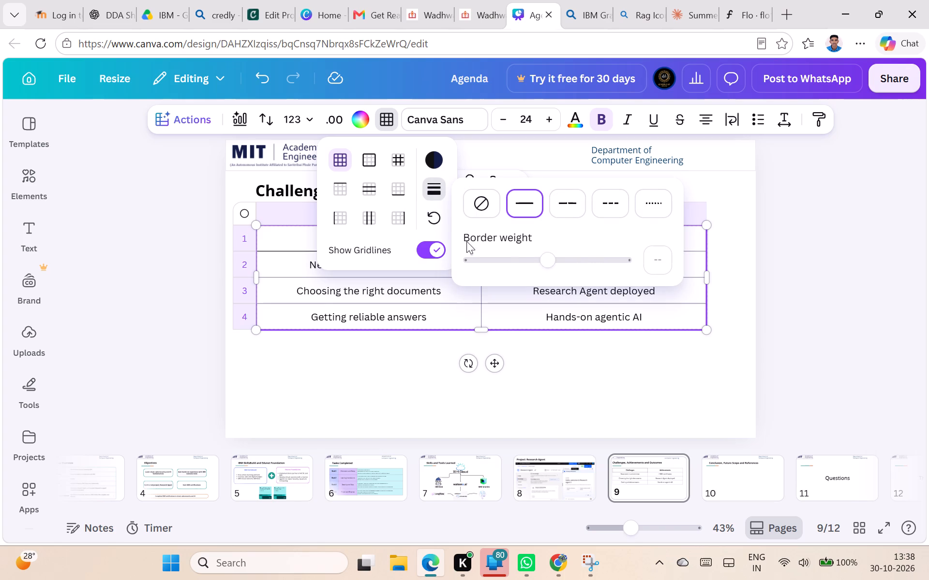
pyautogui.moveTo(539, 258); pyautogui.dragTo(492, 259)
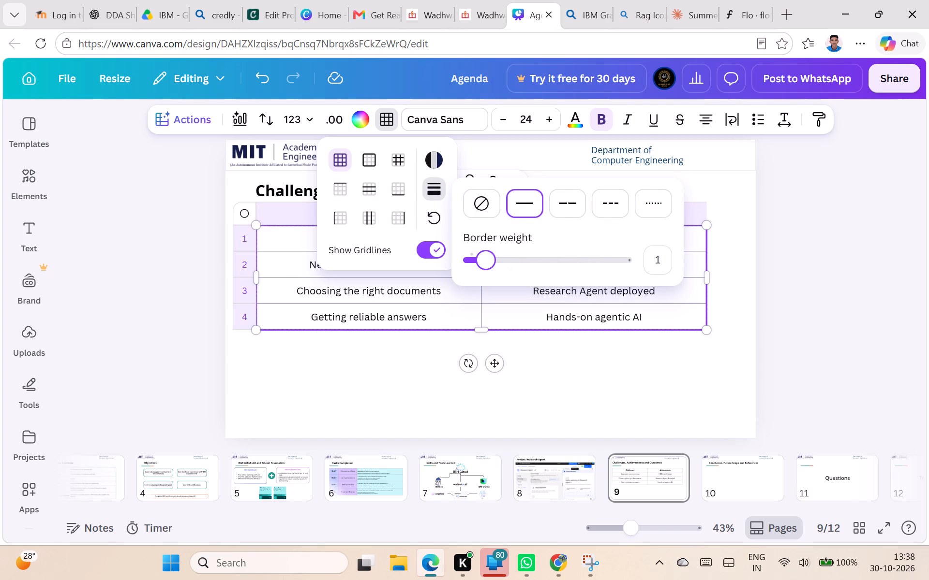
pyautogui.moveTo(492, 259); pyautogui.dragTo(491, 259)
pyautogui.click(435, 163)
pyautogui.click(509, 258)
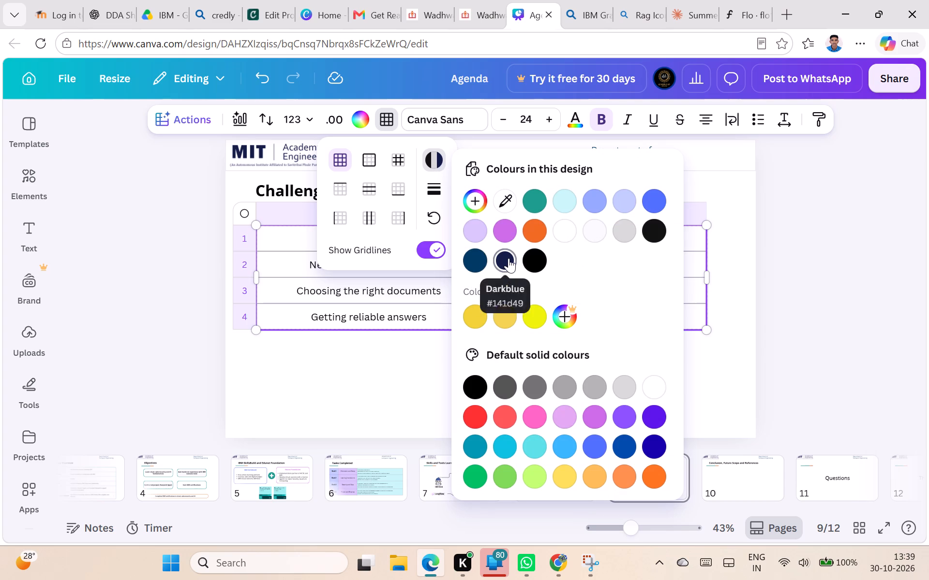
pyautogui.click(404, 379)
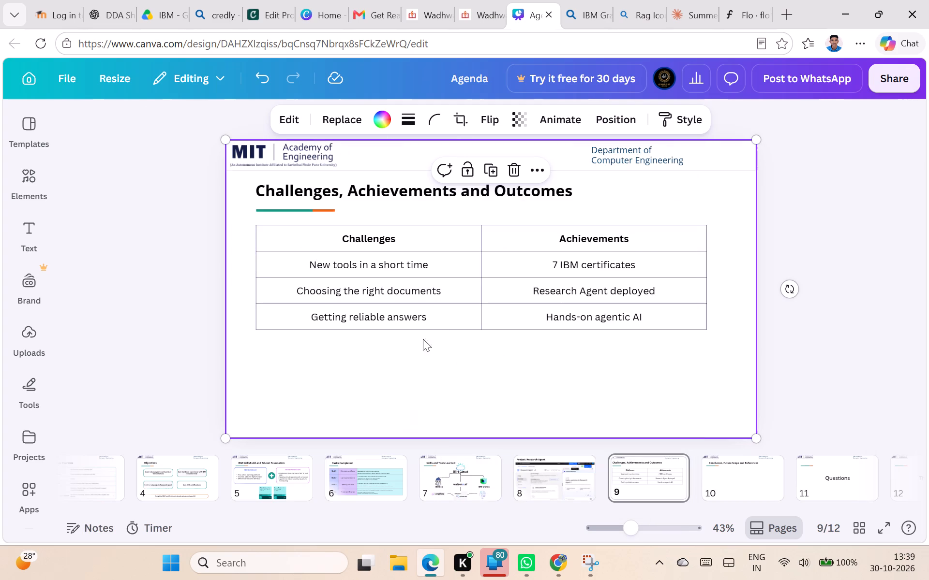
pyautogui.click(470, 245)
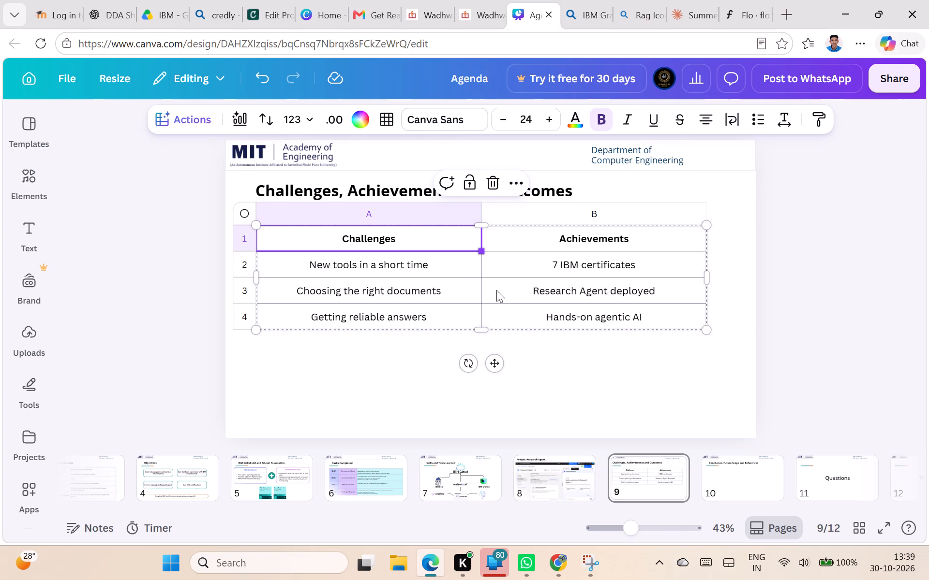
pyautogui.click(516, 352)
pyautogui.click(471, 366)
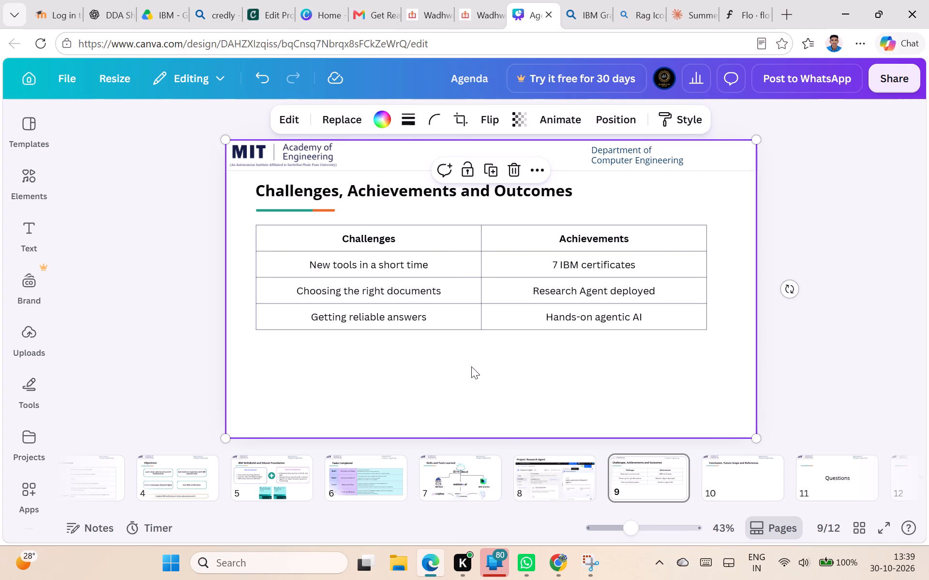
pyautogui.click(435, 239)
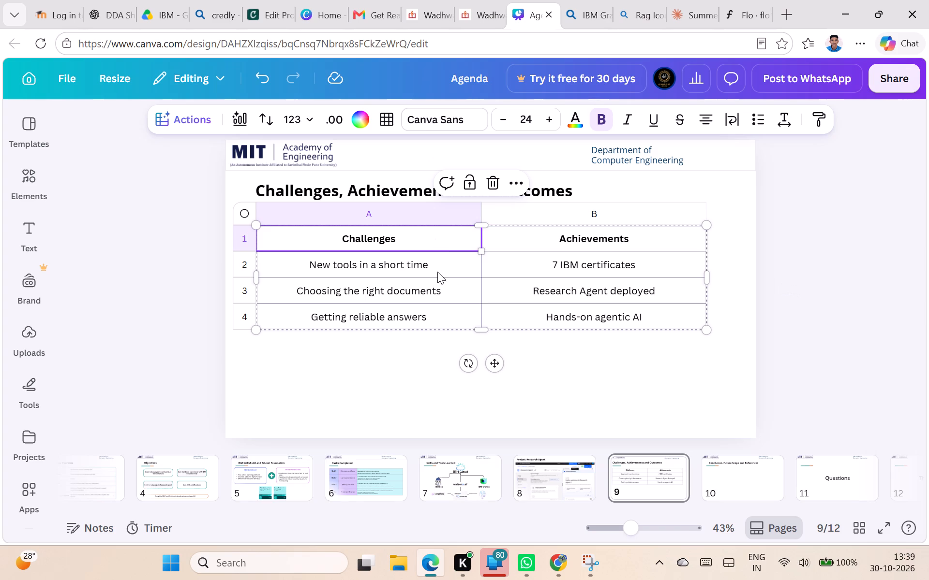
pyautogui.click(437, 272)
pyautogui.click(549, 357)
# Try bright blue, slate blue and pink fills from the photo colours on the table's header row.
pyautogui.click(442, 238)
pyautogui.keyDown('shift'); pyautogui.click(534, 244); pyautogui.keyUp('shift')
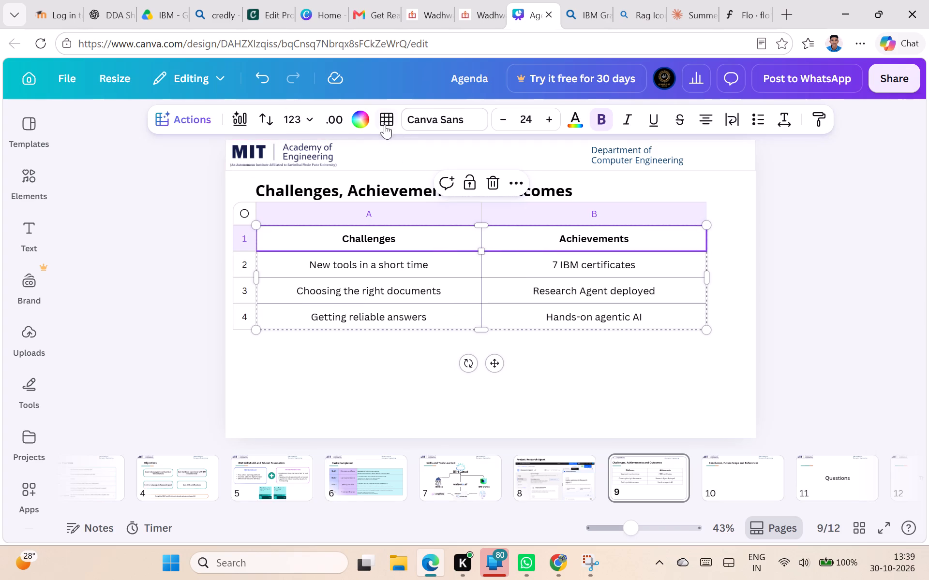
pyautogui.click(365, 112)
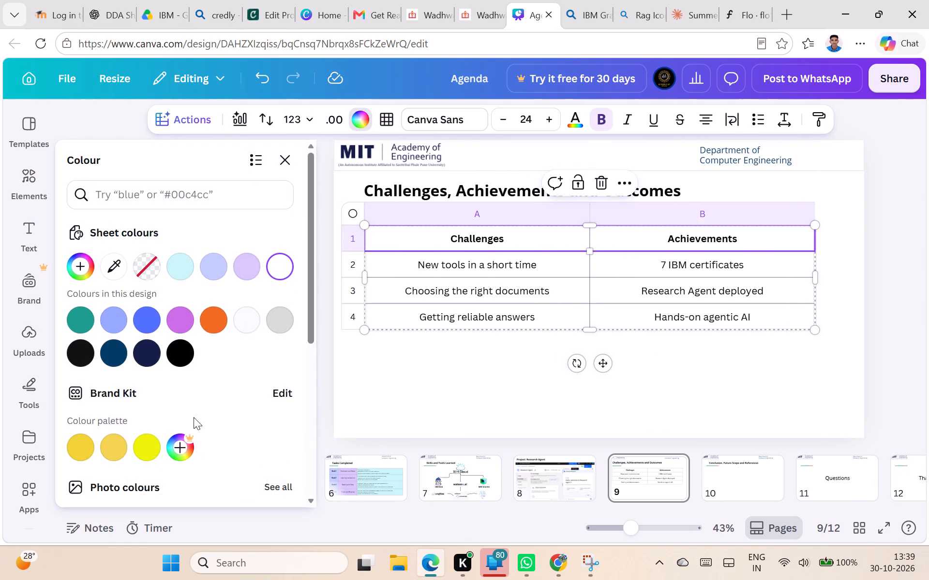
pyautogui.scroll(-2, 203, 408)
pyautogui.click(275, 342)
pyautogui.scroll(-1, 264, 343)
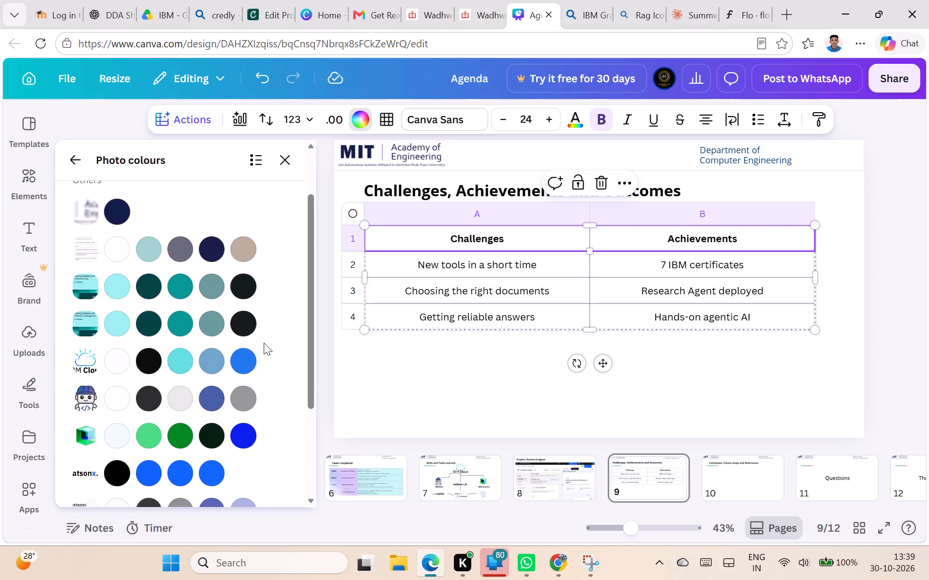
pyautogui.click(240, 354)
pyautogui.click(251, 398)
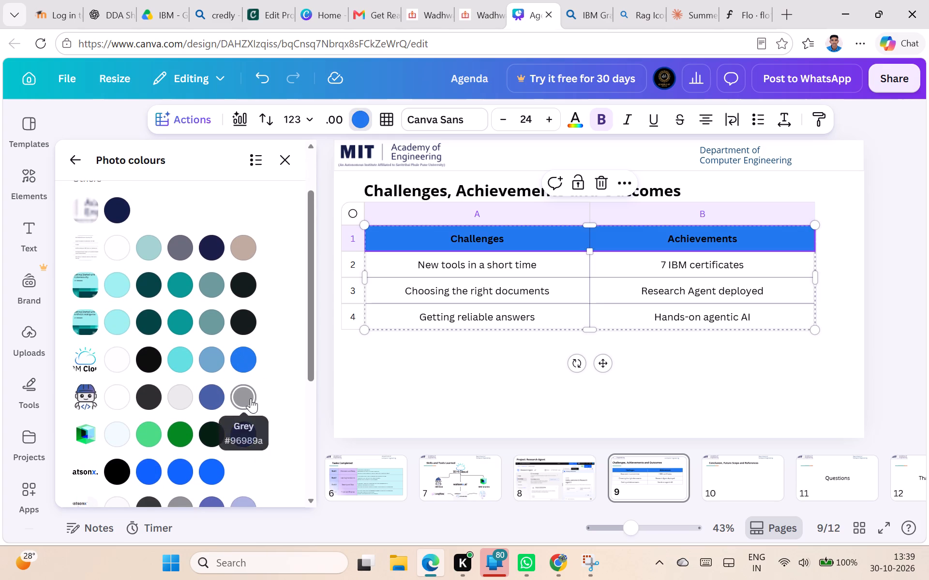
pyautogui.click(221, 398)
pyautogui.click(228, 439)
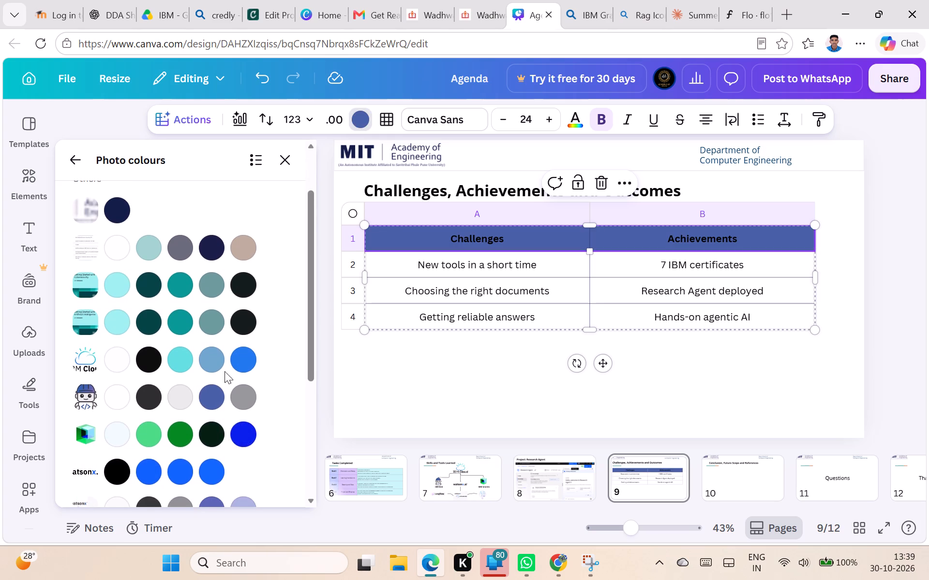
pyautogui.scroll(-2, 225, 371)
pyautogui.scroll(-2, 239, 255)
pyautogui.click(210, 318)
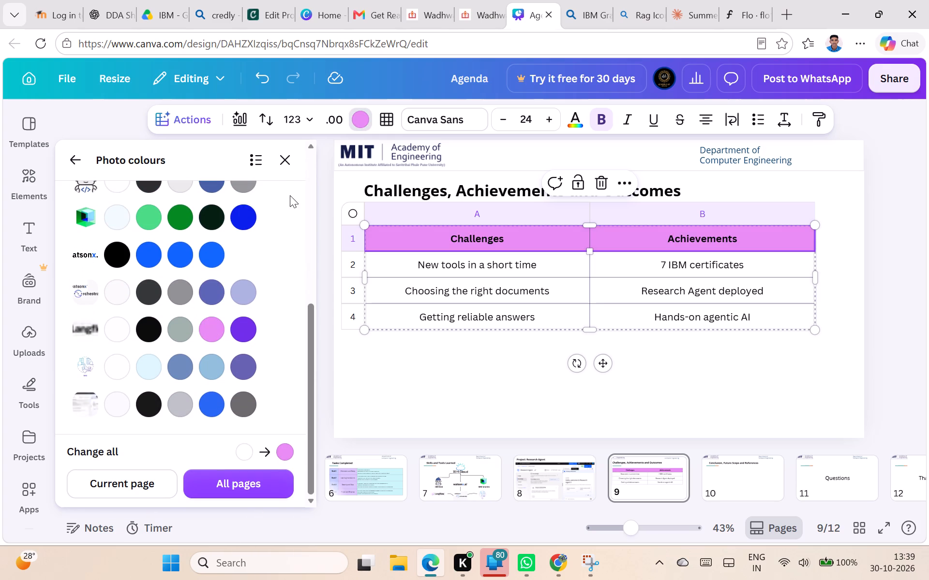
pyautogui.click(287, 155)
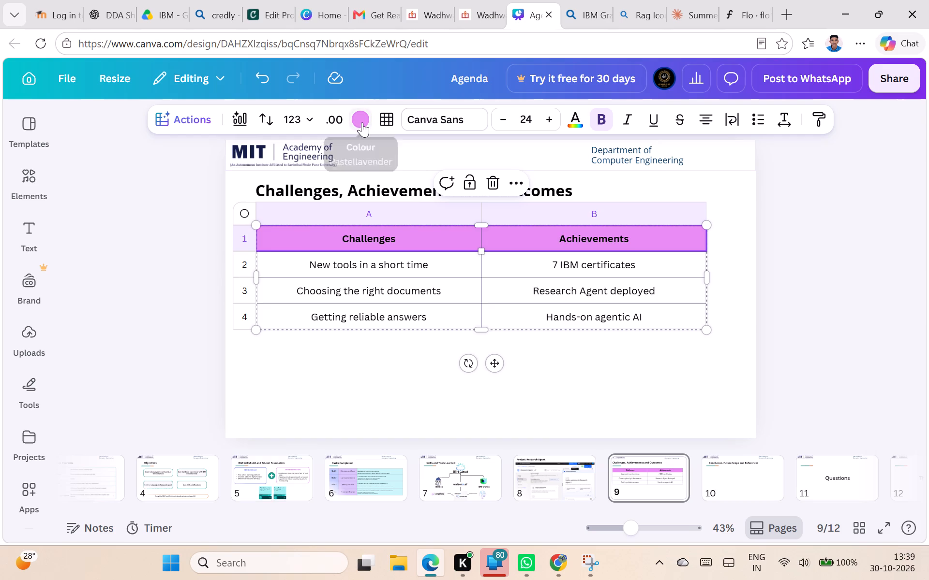
# Fill the Challenges and Achievements header row with a pale sky blue from the default solid colours.
pyautogui.click(362, 122)
pyautogui.scroll(-7, 200, 292)
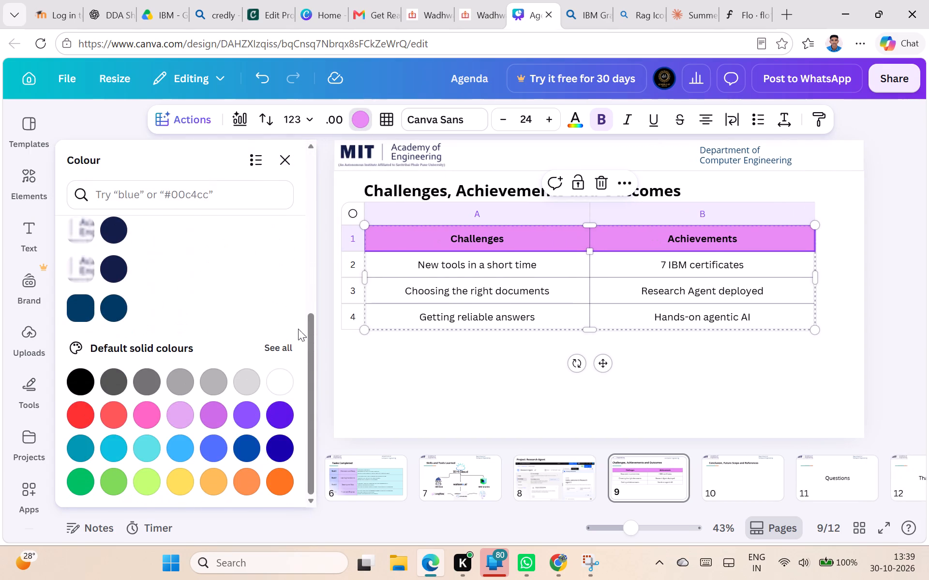
pyautogui.click(285, 344)
pyautogui.scroll(-8, 290, 313)
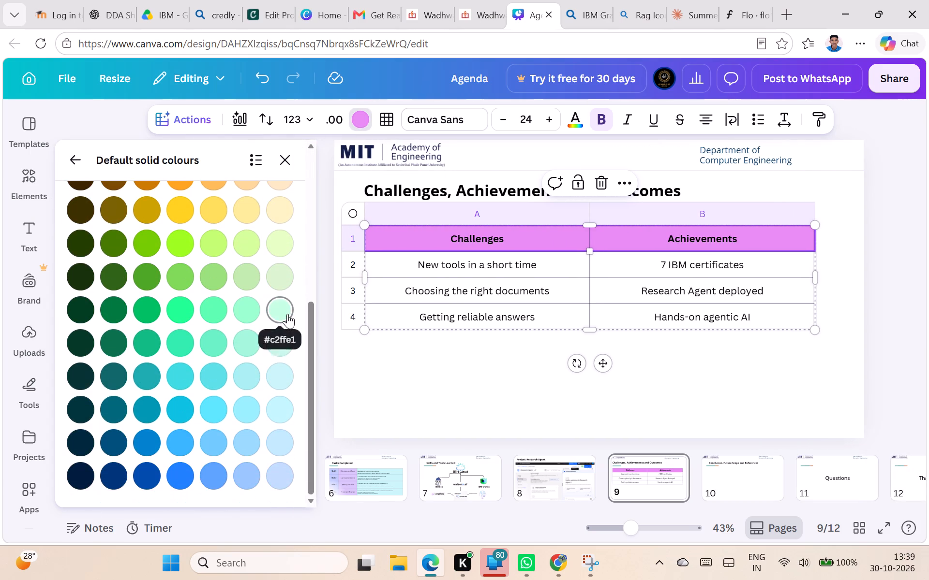
pyautogui.click(238, 440)
pyautogui.click(280, 439)
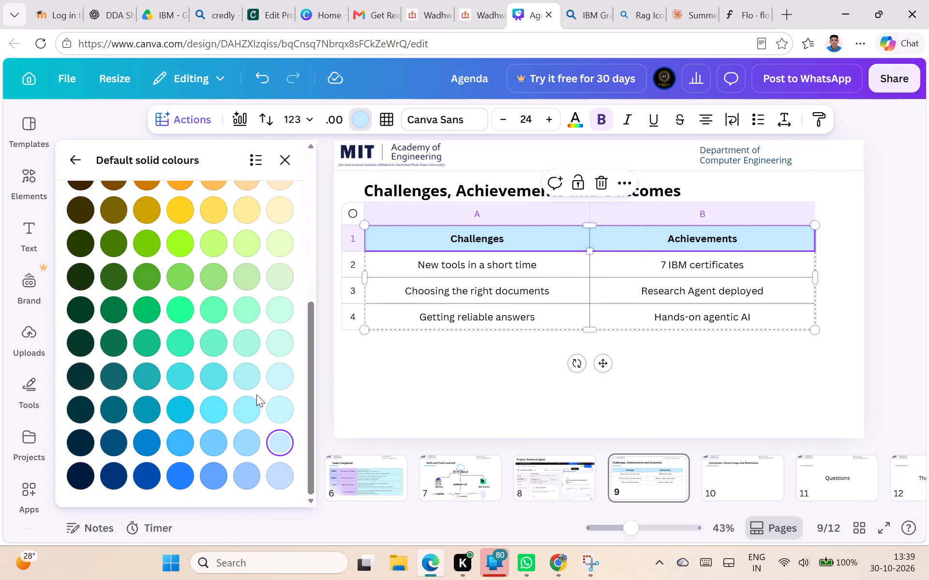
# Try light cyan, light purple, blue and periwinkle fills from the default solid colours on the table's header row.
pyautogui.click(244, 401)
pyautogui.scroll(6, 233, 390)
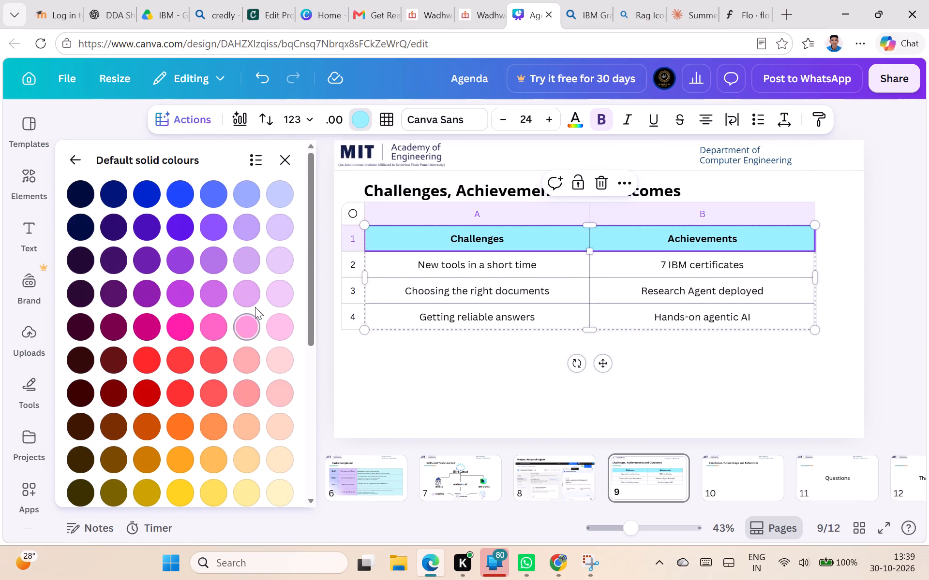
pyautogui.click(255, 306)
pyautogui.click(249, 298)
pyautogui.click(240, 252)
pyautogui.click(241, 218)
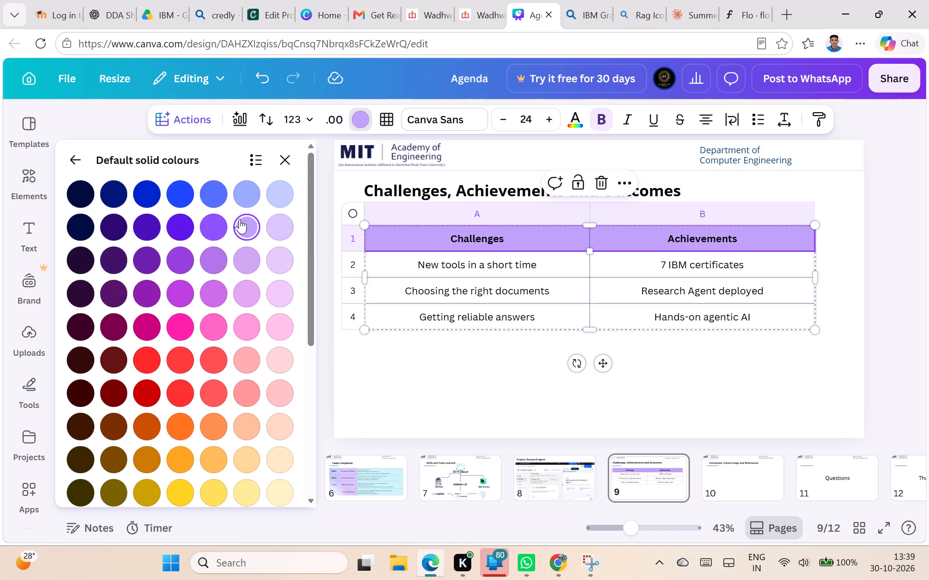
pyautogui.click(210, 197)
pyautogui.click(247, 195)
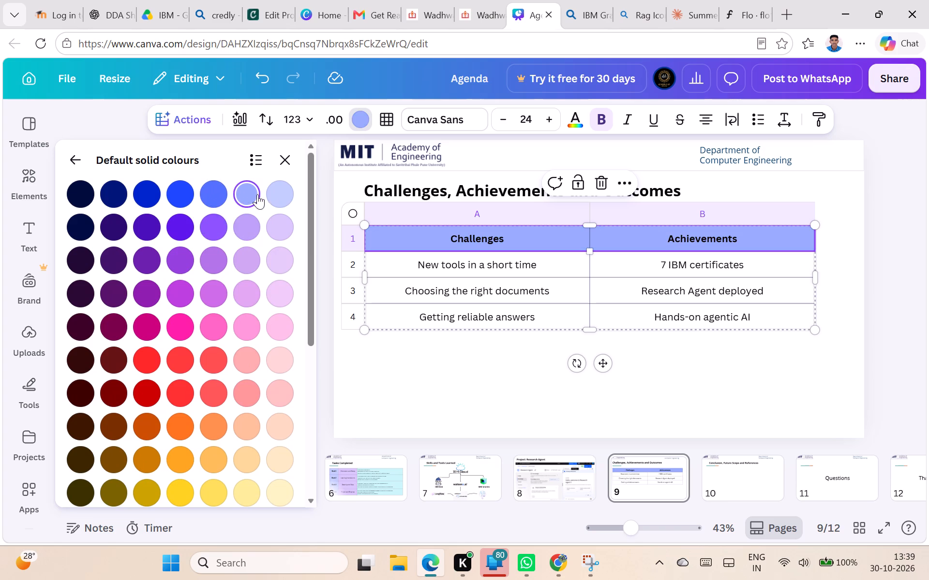
# Fill the Challenges and Achievements header row with the pale periwinkle from the default solid colours.
pyautogui.click(272, 193)
pyautogui.click(402, 367)
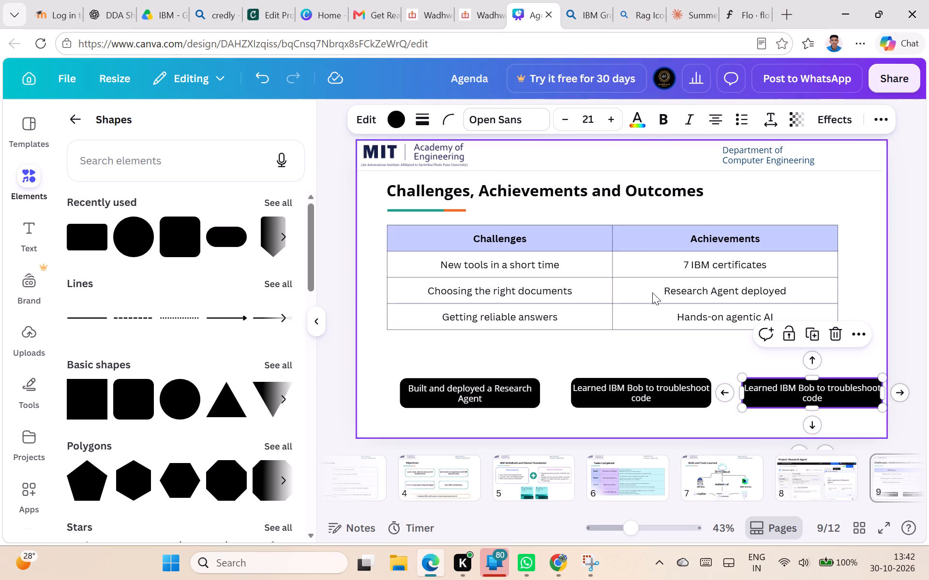
pyautogui.click(805, 382)
pyautogui.tripleClick(801, 390)
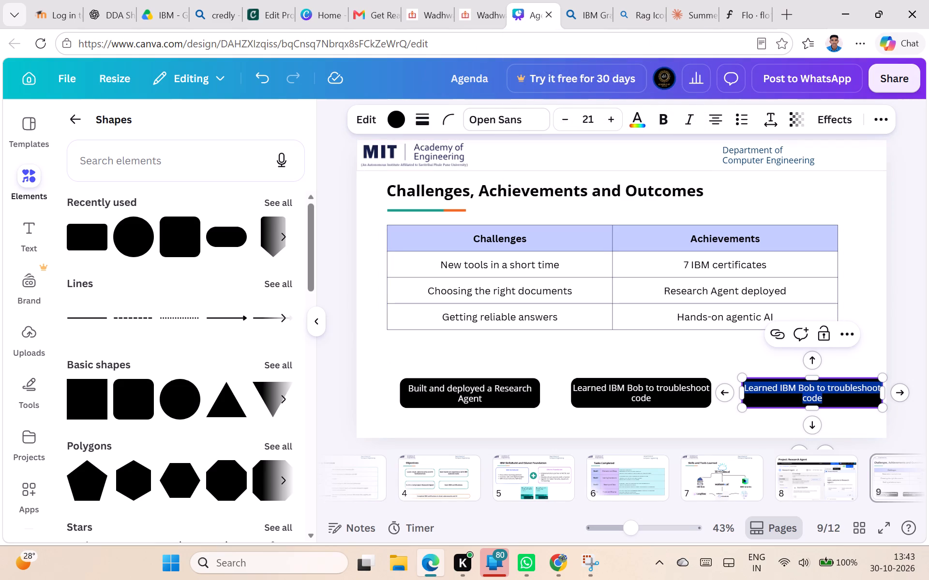
pyautogui.hotkey('ctrl', 'v')
pyautogui.click(734, 426)
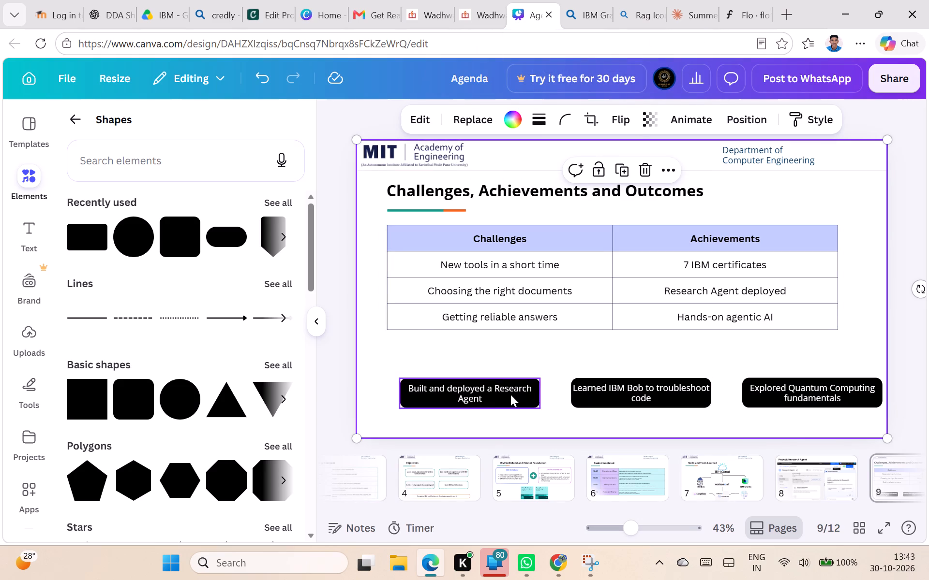
# Move the three outcome bars slightly up and left, lining them up in one evenly spaced row below the table.
pyautogui.moveTo(510, 394); pyautogui.dragTo(496, 387)
pyautogui.moveTo(628, 391); pyautogui.dragTo(619, 384)
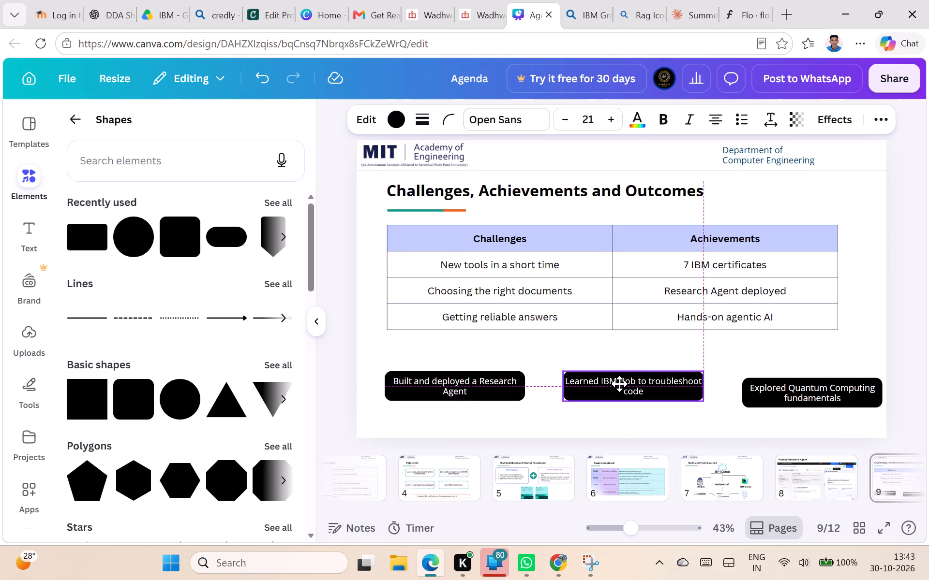
pyautogui.moveTo(619, 384); pyautogui.dragTo(620, 386)
pyautogui.moveTo(835, 390); pyautogui.dragTo(819, 383)
pyautogui.moveTo(655, 384); pyautogui.dragTo(639, 384)
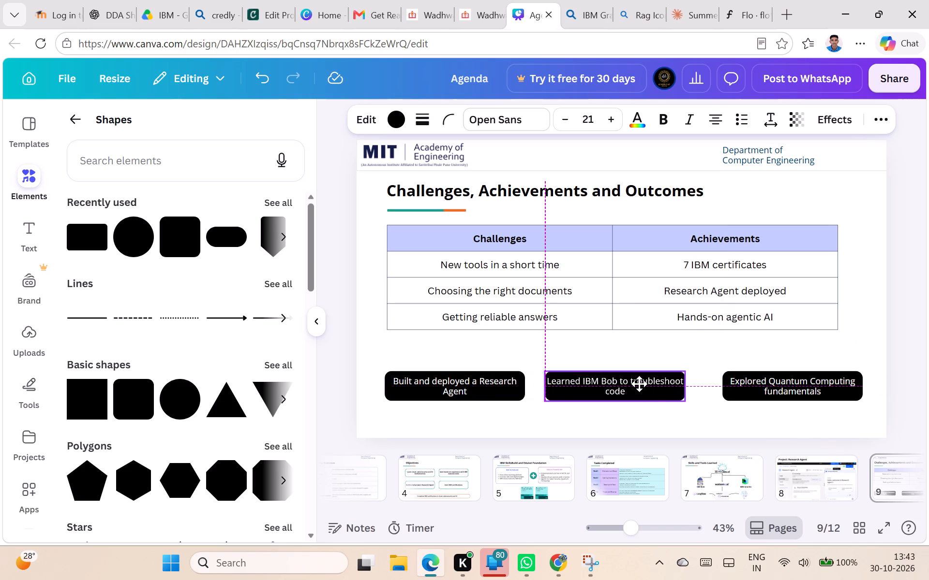
pyautogui.moveTo(639, 384); pyautogui.dragTo(643, 384)
pyautogui.click(652, 416)
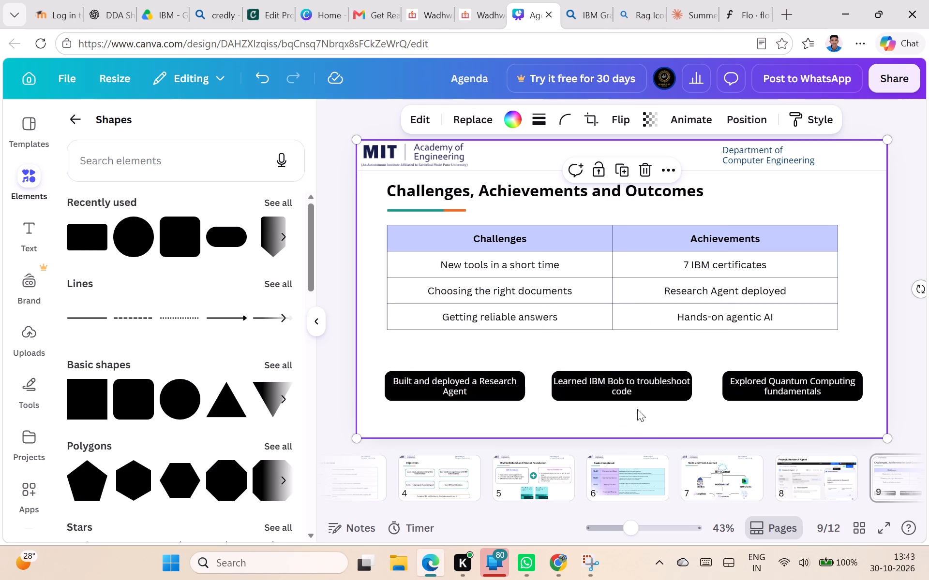
# Give the "Built and deployed a Research Agent" bar a light purple fill and bold dark grey #111111 text.
pyautogui.click(458, 390)
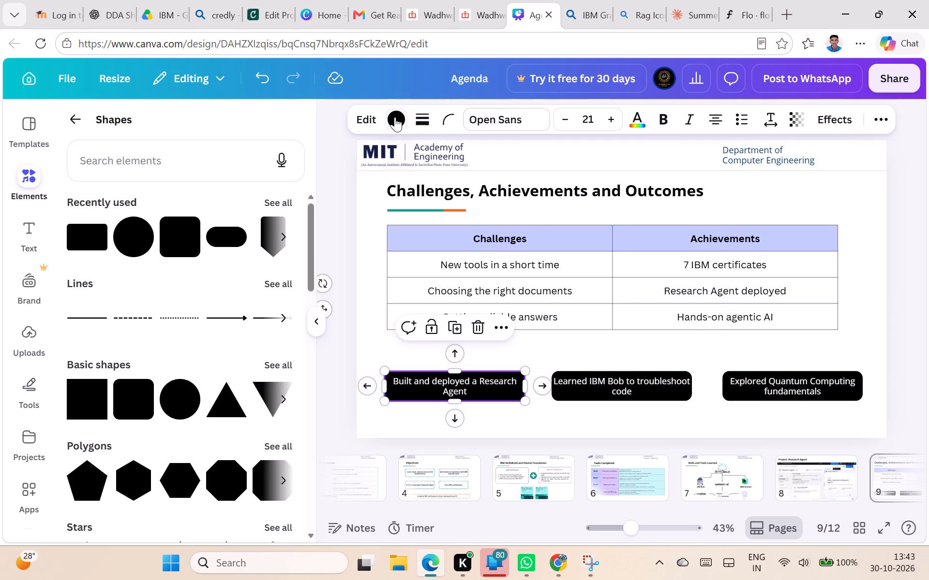
pyautogui.click(395, 117)
pyautogui.click(115, 273)
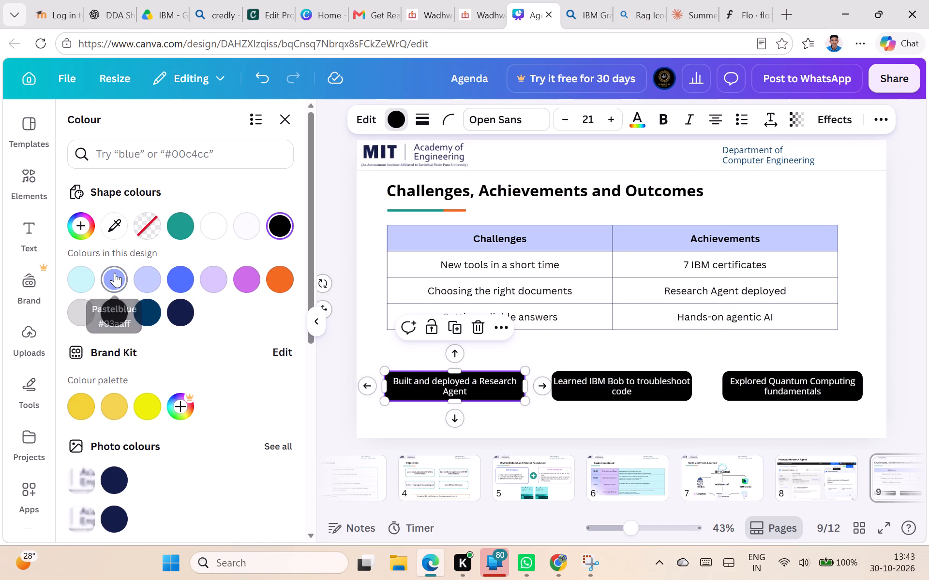
pyautogui.click(133, 273)
pyautogui.click(148, 280)
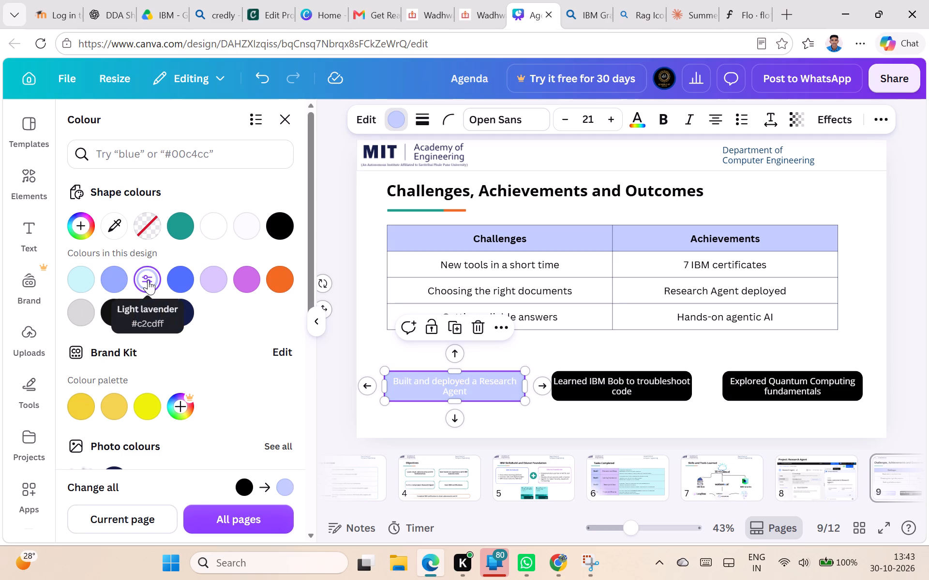
pyautogui.click(207, 281)
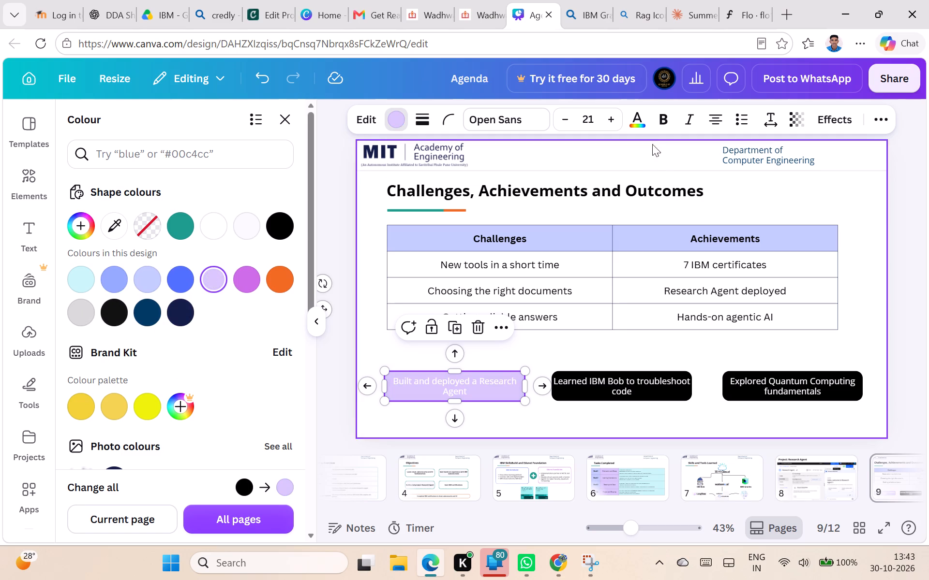
pyautogui.click(635, 122)
pyautogui.click(249, 221)
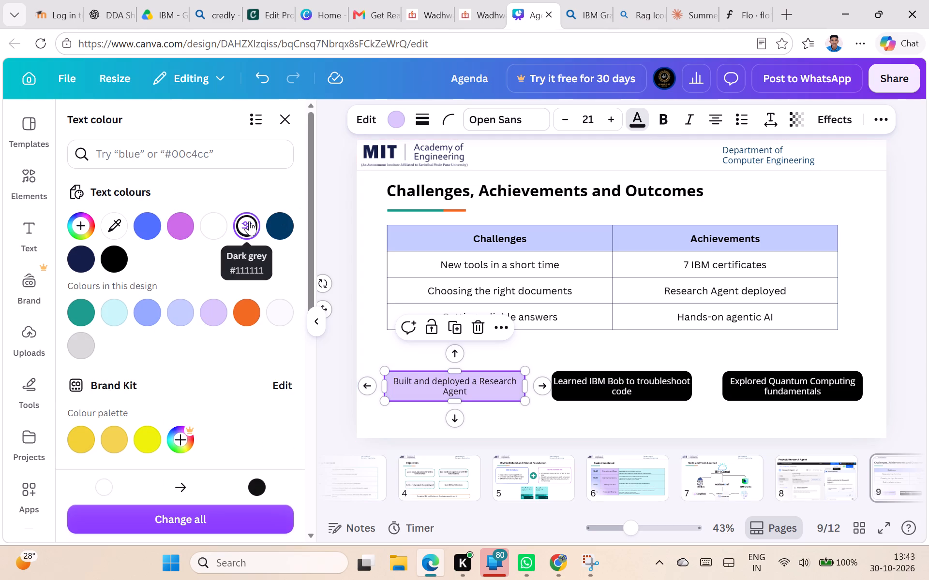
pyautogui.click(662, 125)
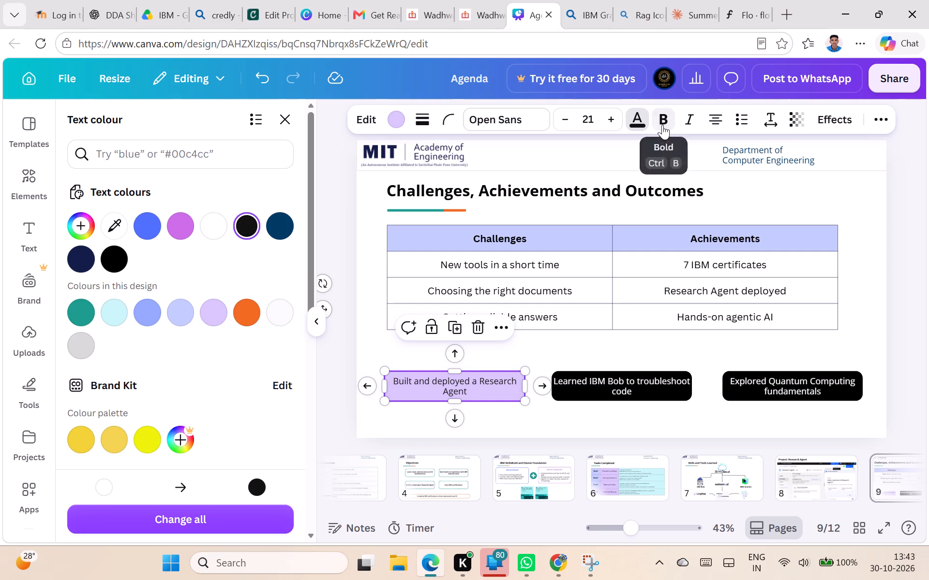
# Give the "Learned IBM Bob to troubleshoot code" bar bold dark grey #111111 text and the same light purple fill.
pyautogui.click(663, 373)
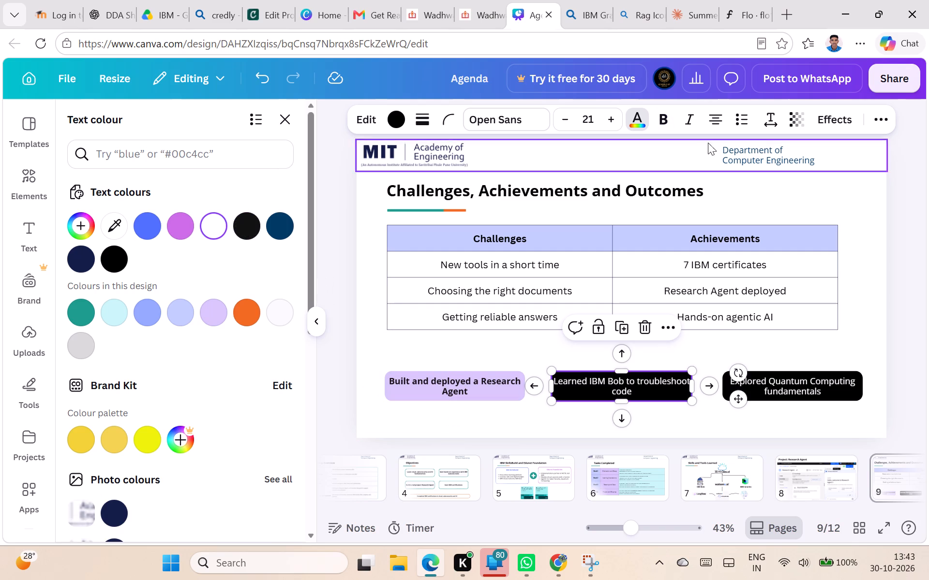
pyautogui.click(644, 123)
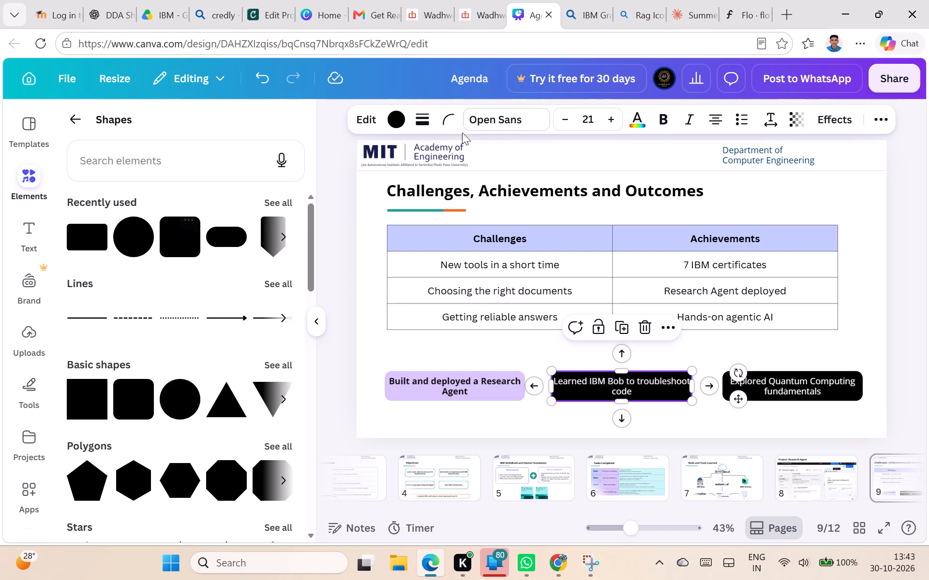
pyautogui.click(643, 118)
pyautogui.click(253, 221)
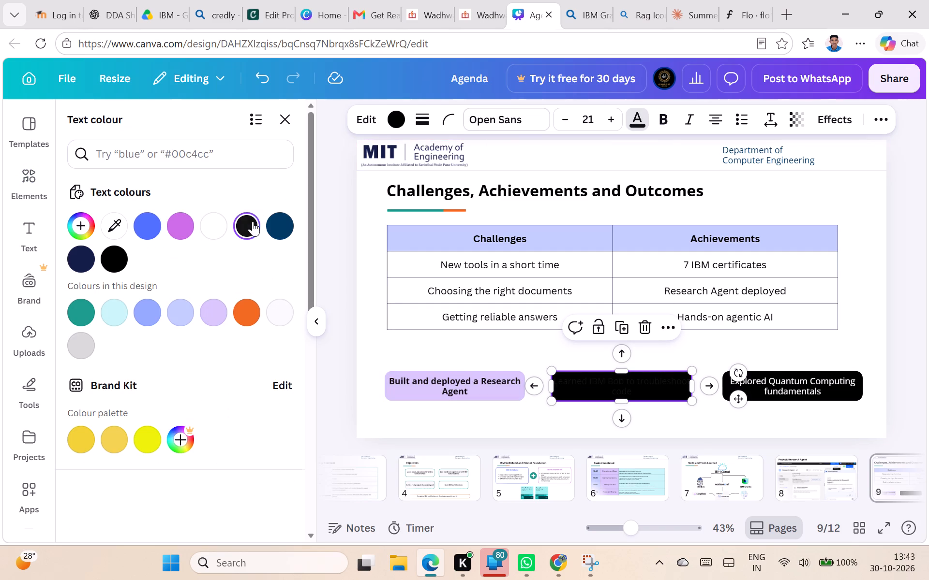
pyautogui.click(659, 114)
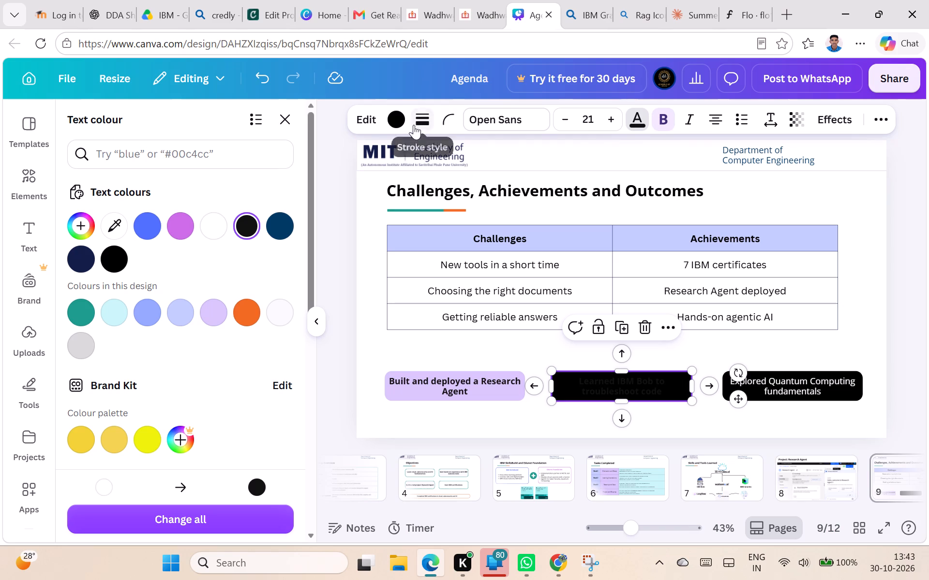
pyautogui.click(404, 116)
pyautogui.click(212, 227)
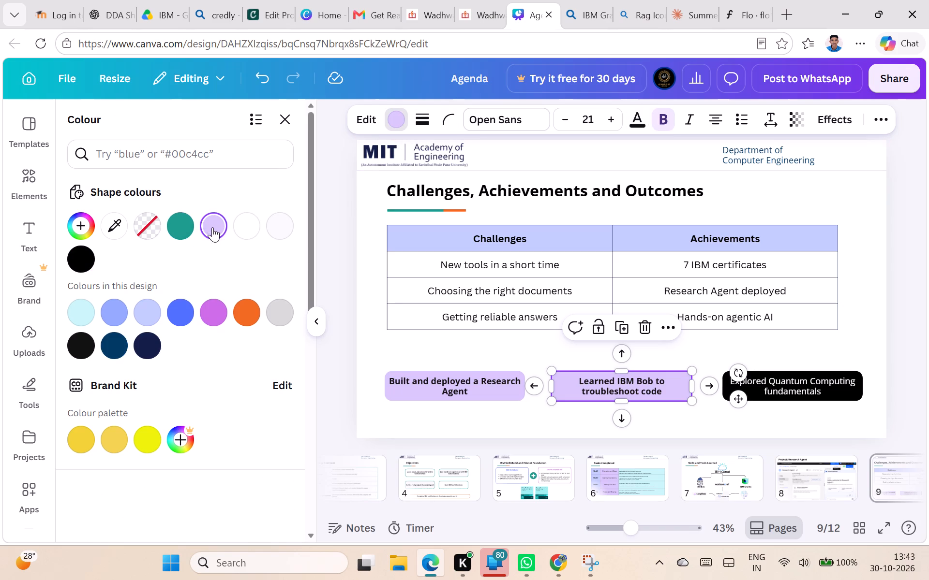
# Give the "Explored Quantum Computing fundamentals" bar the same light purple fill and bold dark navy text.
pyautogui.click(763, 380)
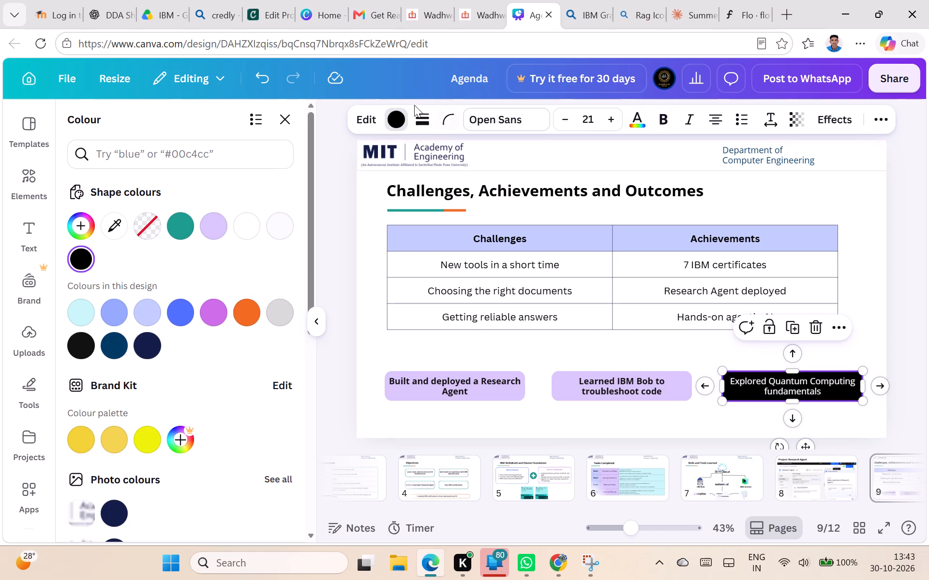
pyautogui.click(216, 225)
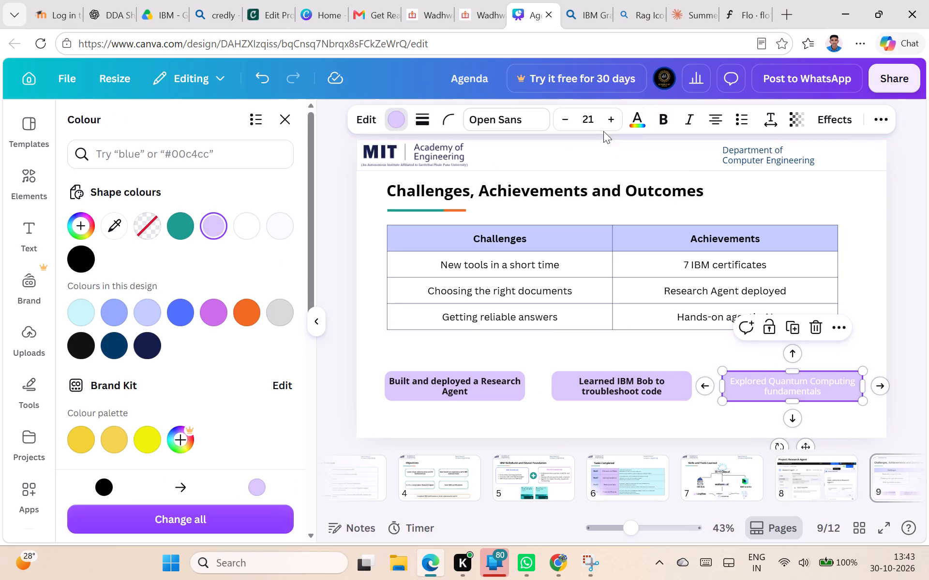
pyautogui.click(641, 120)
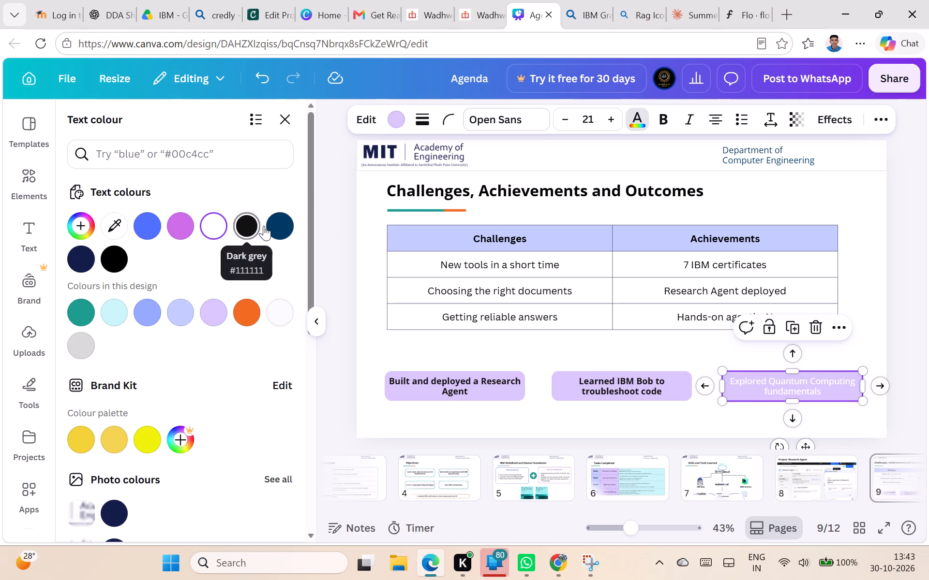
pyautogui.click(294, 224)
pyautogui.click(286, 226)
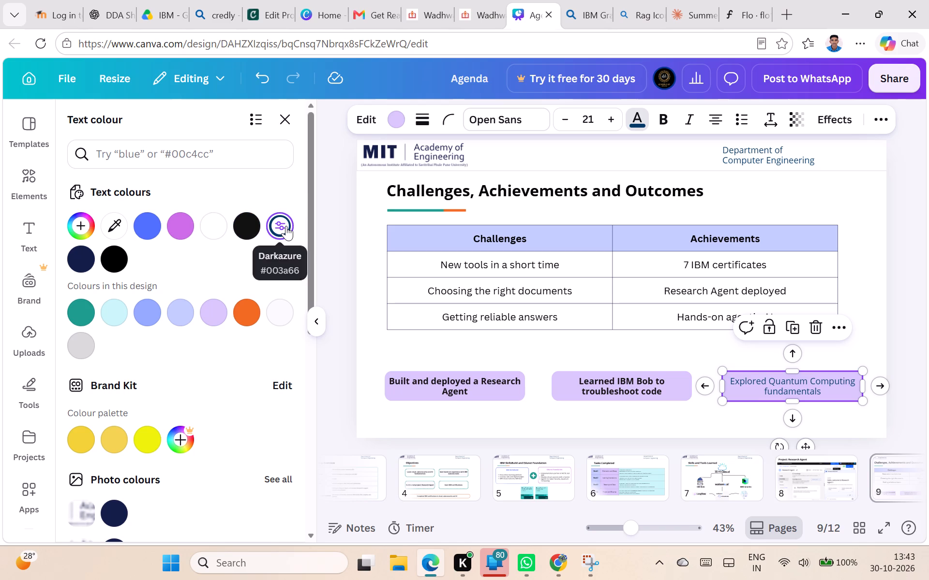
pyautogui.click(77, 255)
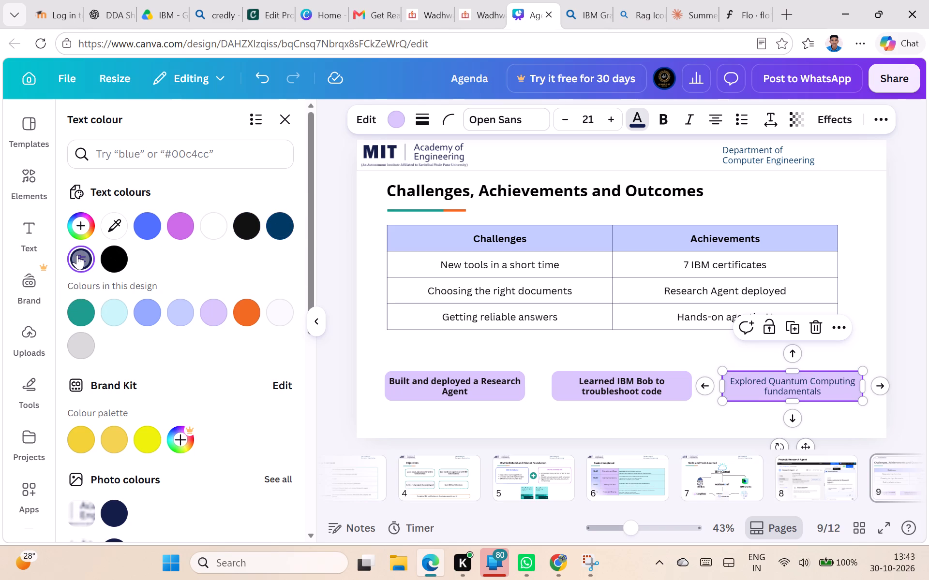
pyautogui.click(662, 119)
# Set the text colour of all three outcome bars to Darkazure #003a66 and collapse the side panel.
pyautogui.click(612, 382)
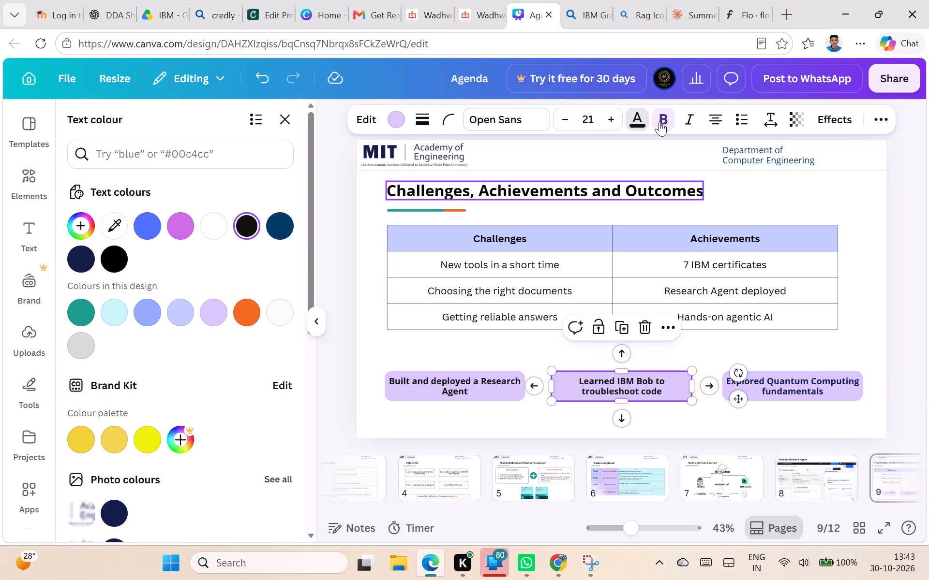
pyautogui.click(631, 121)
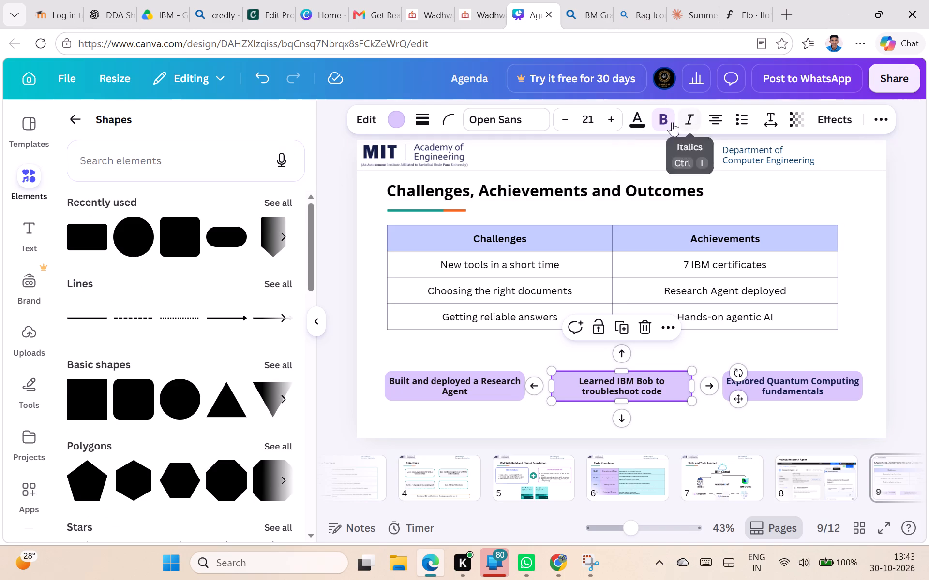
pyautogui.click(638, 117)
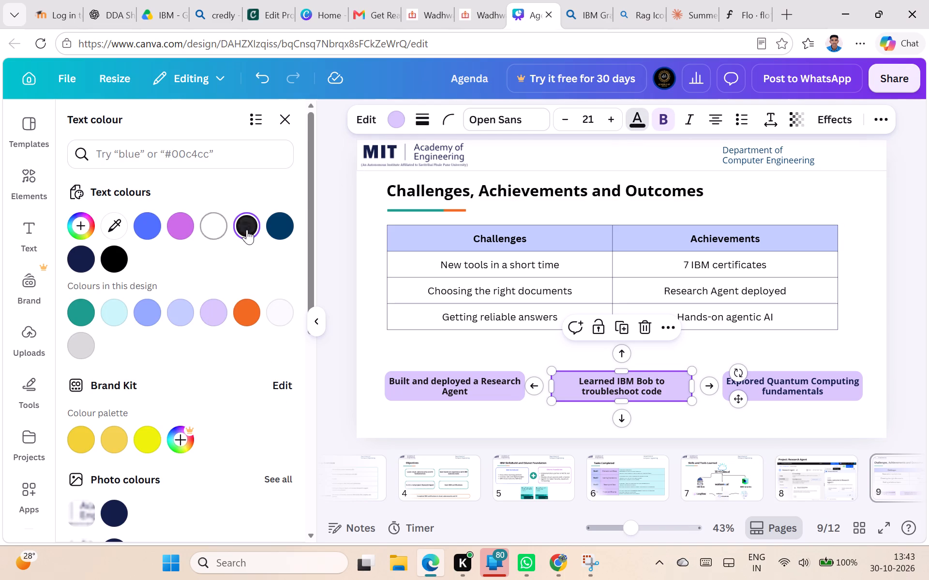
pyautogui.click(276, 223)
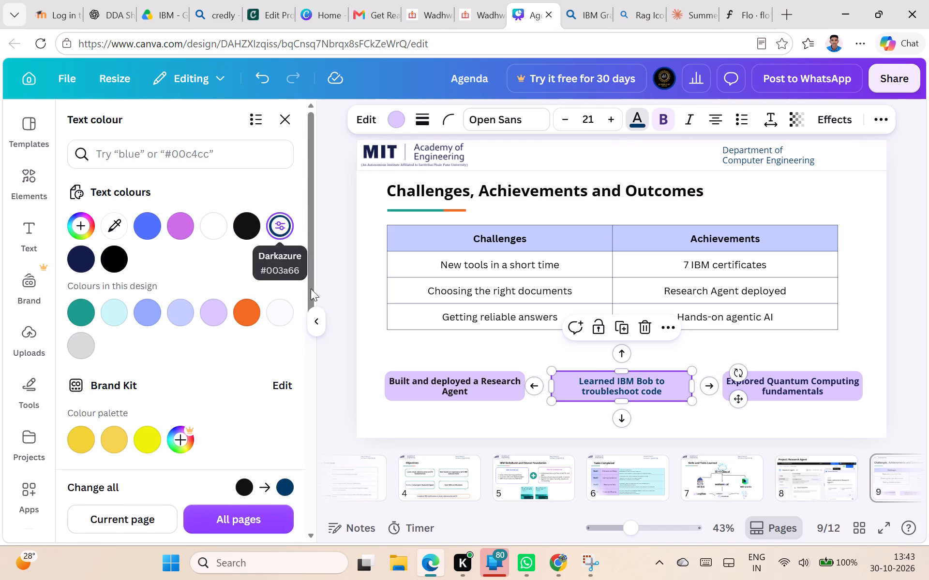
pyautogui.click(440, 390)
pyautogui.click(284, 233)
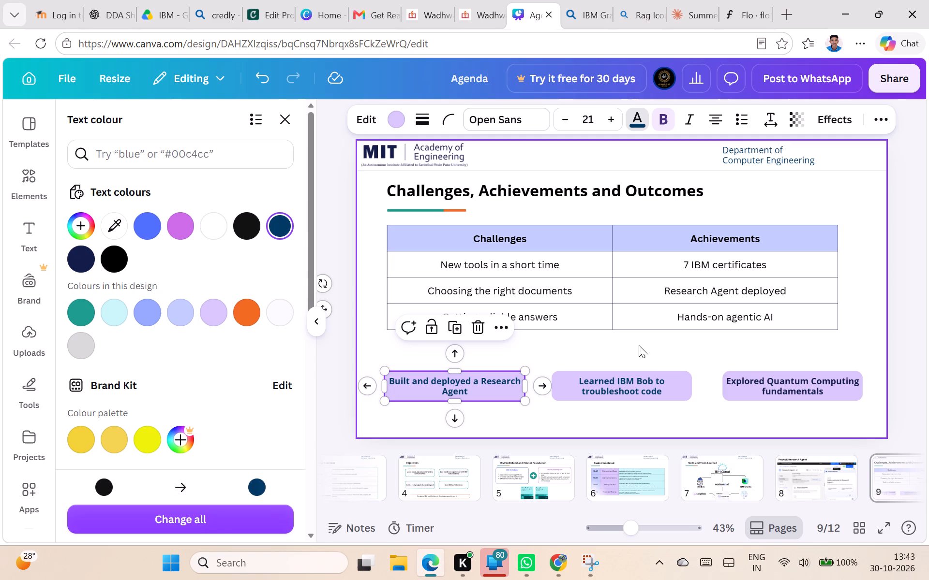
pyautogui.click(777, 378)
pyautogui.click(282, 233)
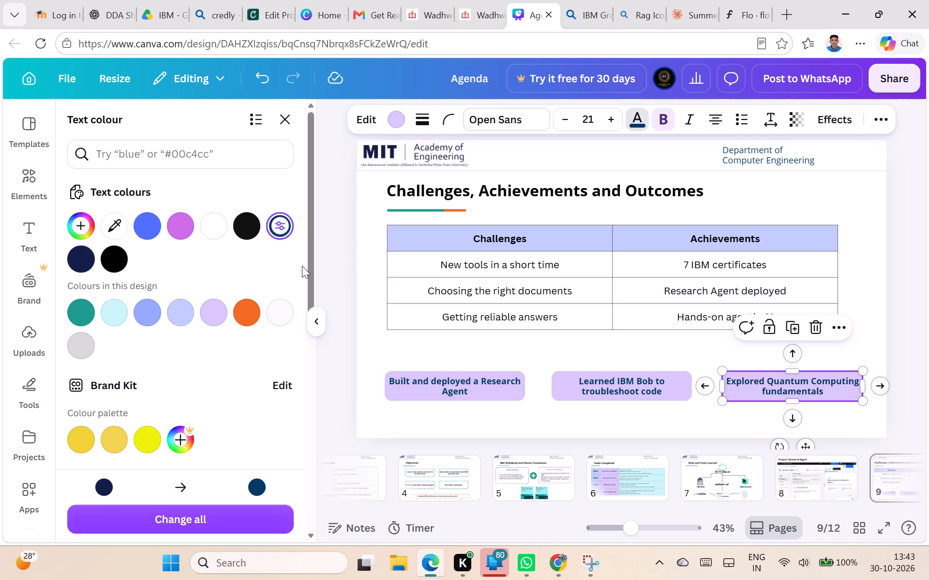
pyautogui.click(318, 321)
pyautogui.click(818, 323)
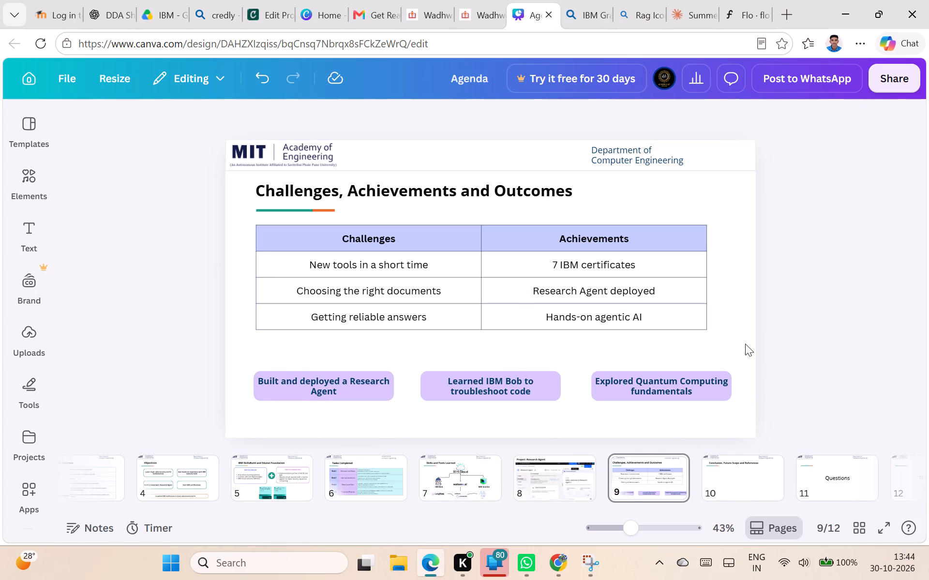
pyautogui.click(791, 342)
# Enlarge the middle "Learned IBM Bob to troubleshoot code" bar until it nearly reaches the third bar.
pyautogui.click(540, 386)
pyautogui.moveTo(557, 371); pyautogui.dragTo(567, 345)
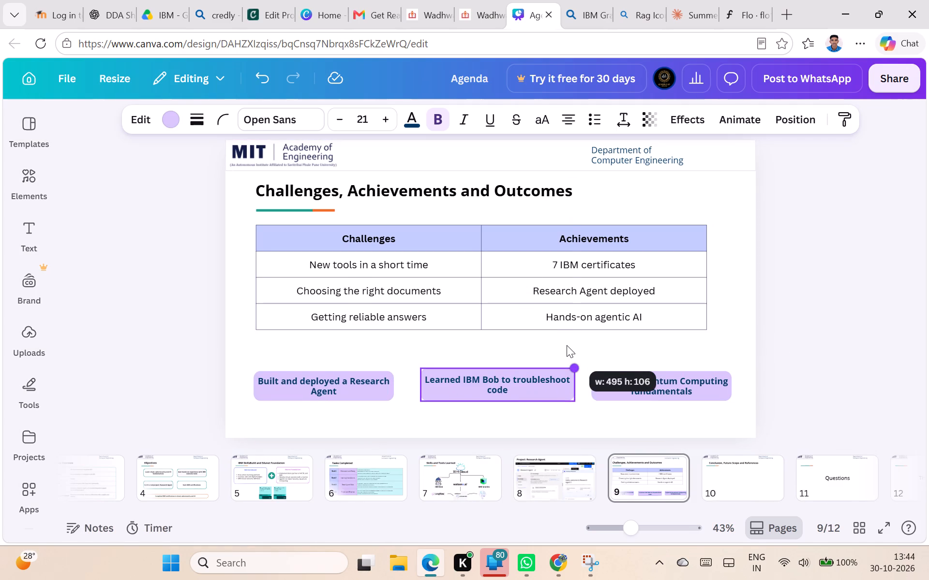
pyautogui.moveTo(567, 345); pyautogui.dragTo(574, 342)
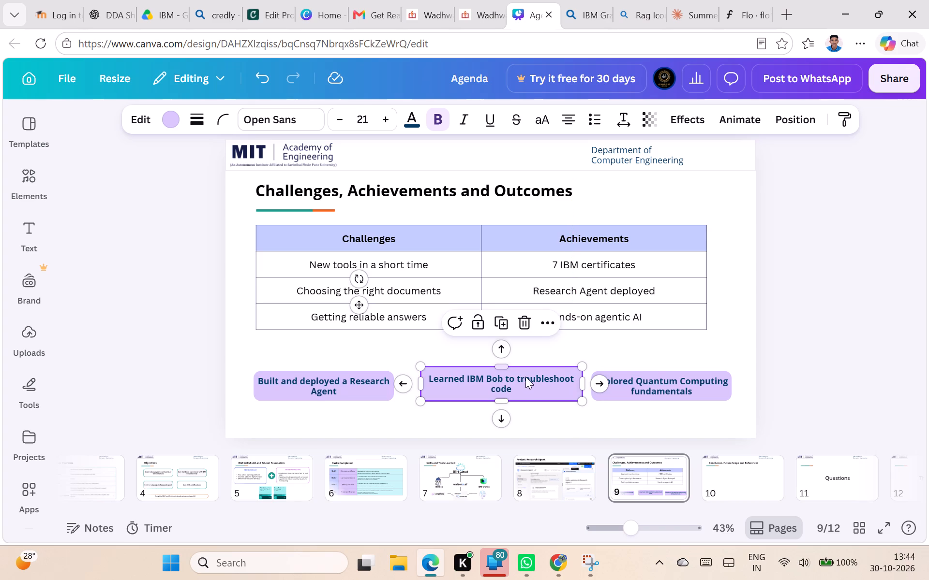
# Insert line breaks after "Learned IBM Bob", "Explored Quantum" and "Built and deployed" in the three outcome bars.
pyautogui.click(516, 373)
pyautogui.click(506, 377)
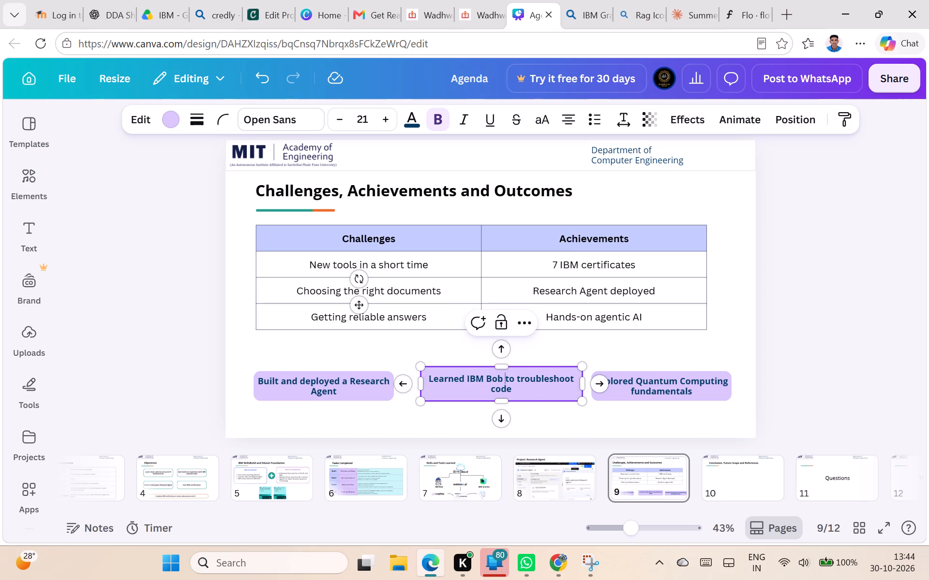
pyautogui.press('Return')
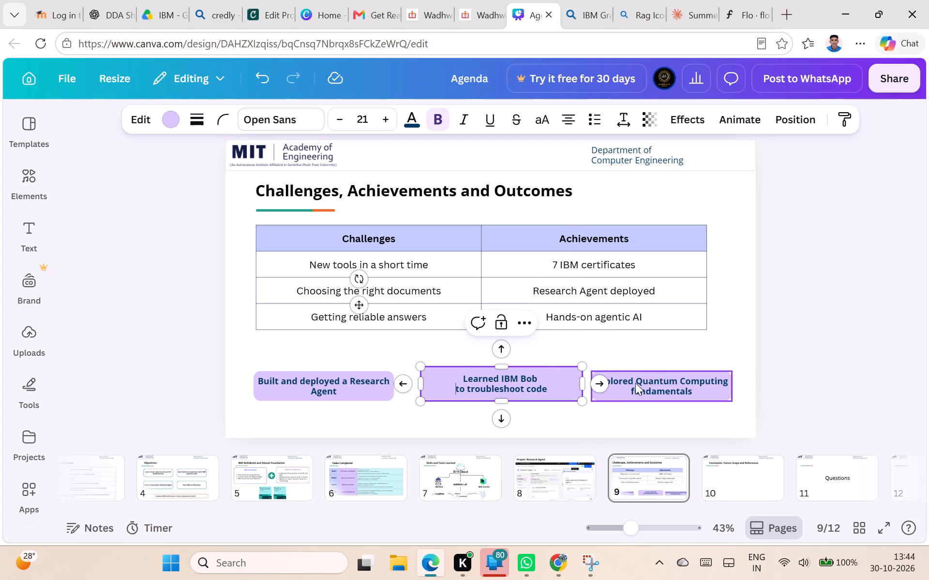
pyautogui.click(635, 383)
pyautogui.click(680, 381)
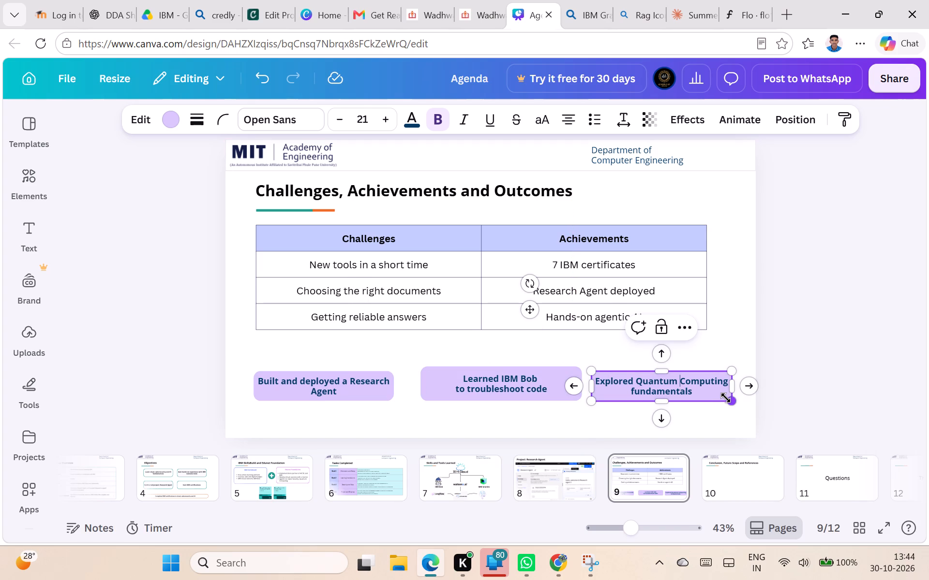
pyautogui.press('Return')
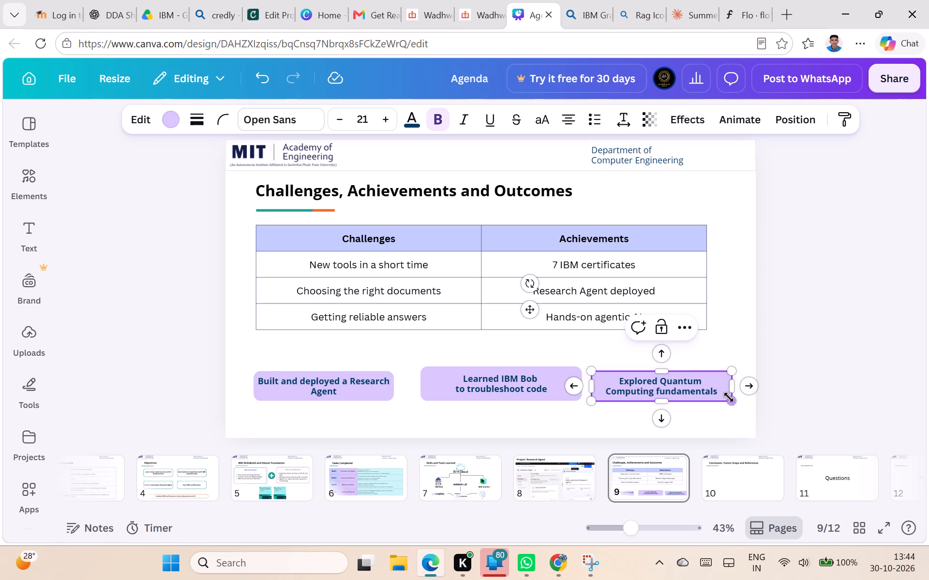
pyautogui.click(357, 389)
pyautogui.click(343, 378)
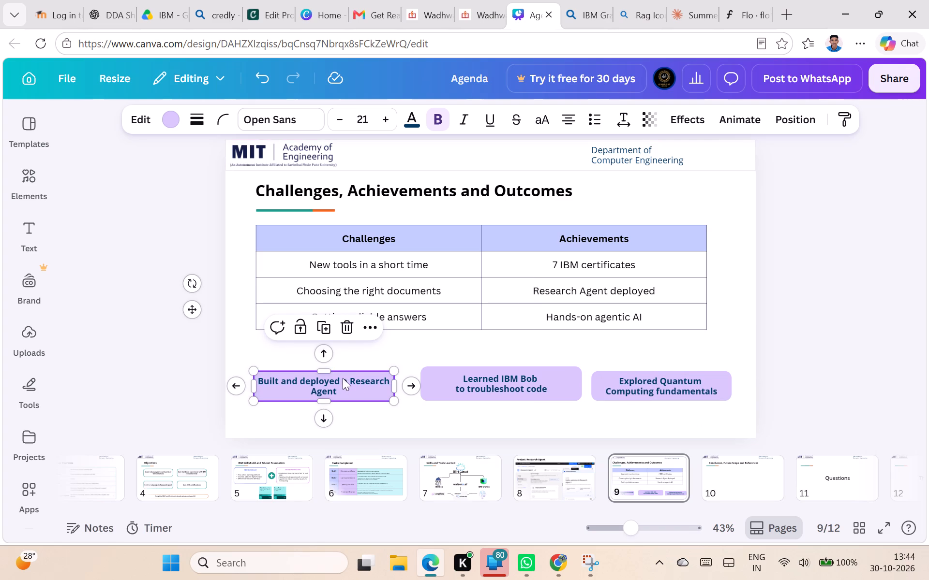
pyautogui.press('Return')
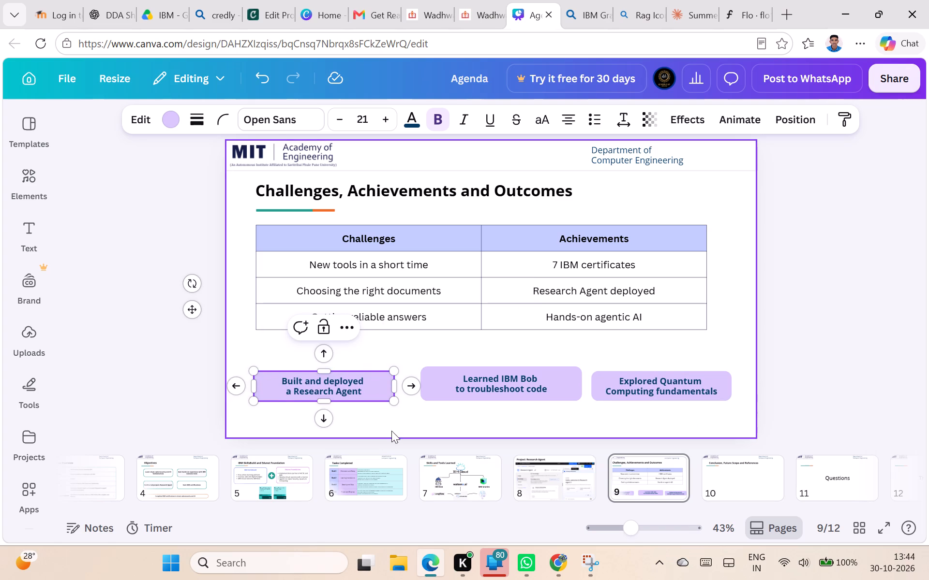
# Lower the three outcome bars slightly and make each one taller, lining up their top edges below the table.
pyautogui.click(391, 431)
pyautogui.moveTo(361, 380); pyautogui.dragTo(354, 396)
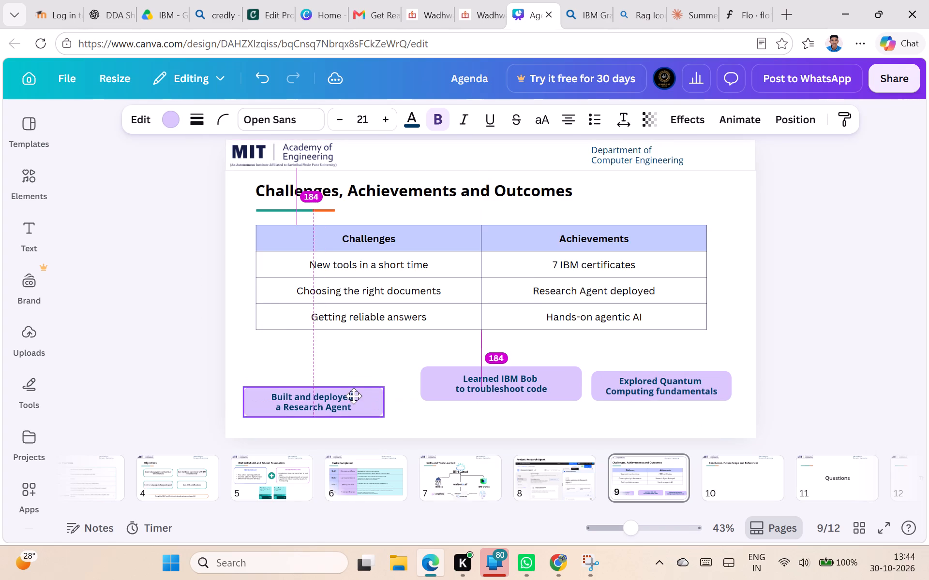
pyautogui.moveTo(354, 396); pyautogui.dragTo(355, 399)
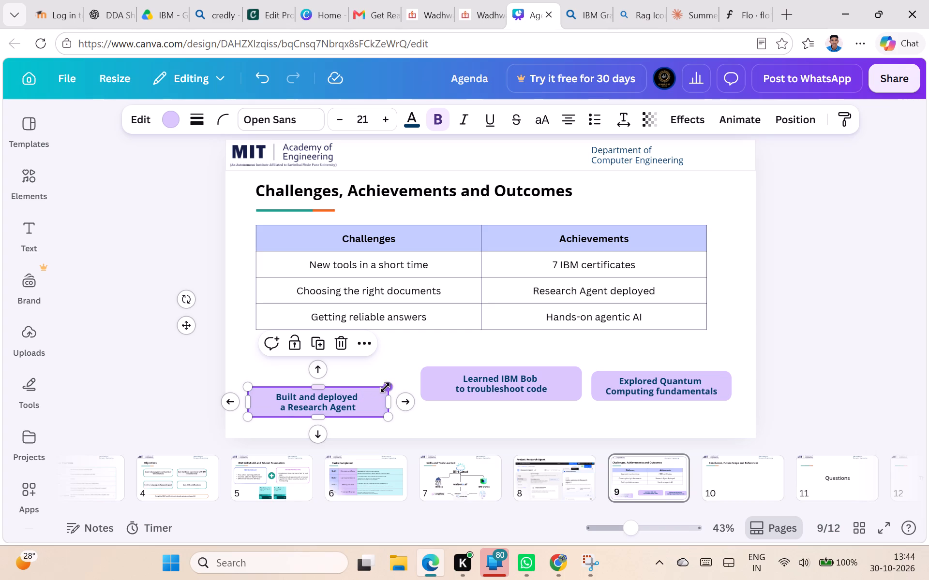
pyautogui.moveTo(326, 388); pyautogui.dragTo(326, 376)
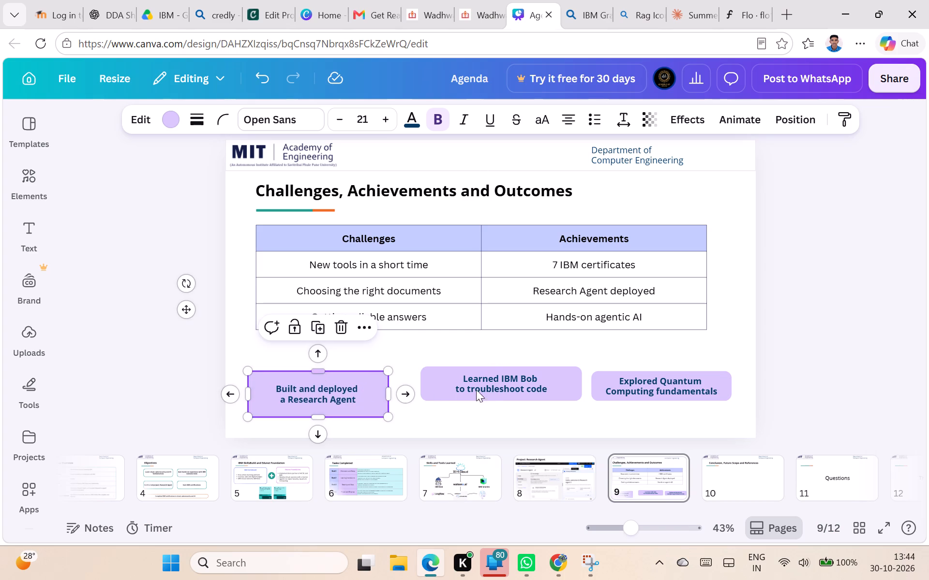
pyautogui.moveTo(483, 388); pyautogui.dragTo(484, 403)
pyautogui.moveTo(494, 384); pyautogui.dragTo(495, 376)
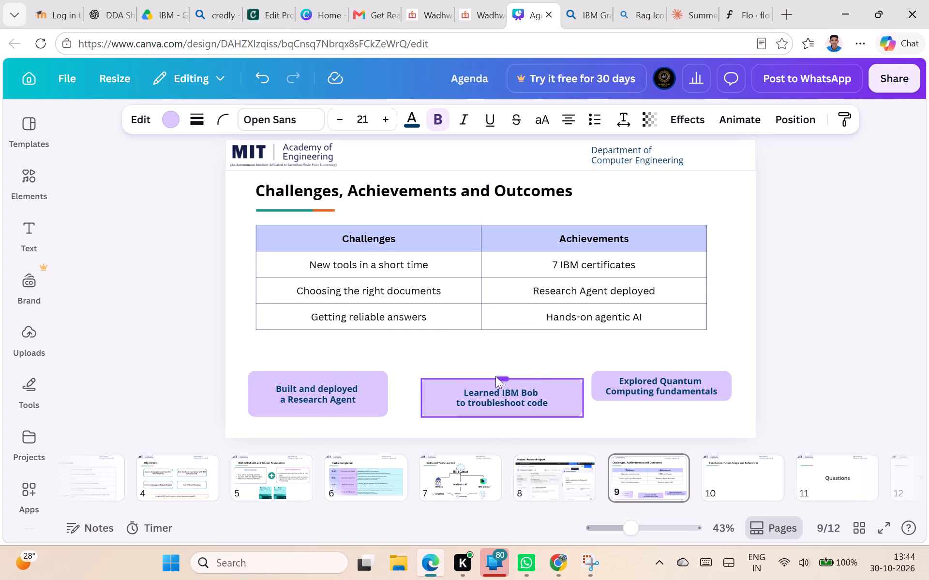
pyautogui.moveTo(495, 376); pyautogui.dragTo(496, 372)
pyautogui.moveTo(660, 381); pyautogui.dragTo(667, 394)
pyautogui.moveTo(669, 383); pyautogui.dragTo(669, 371)
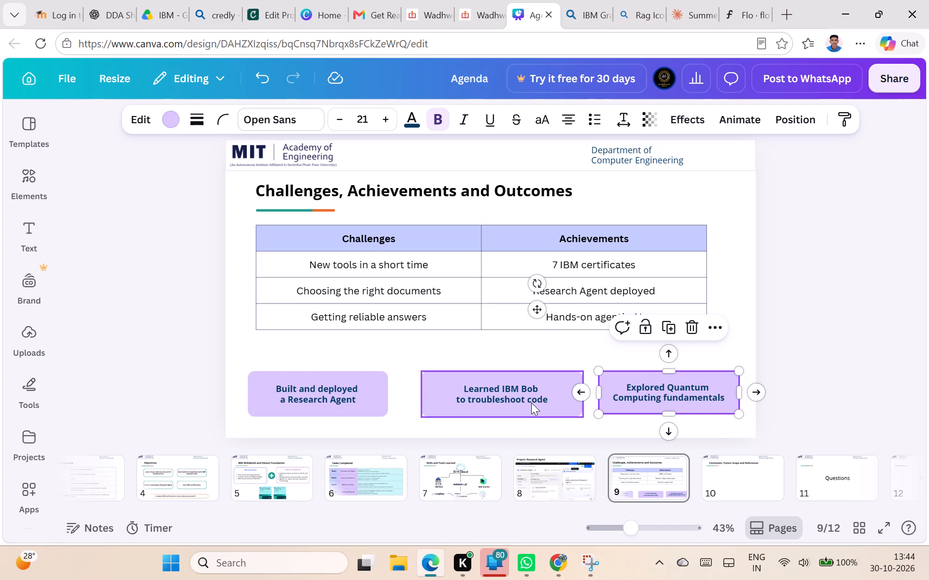
# Narrow the "Learned IBM Bob" bar to the "Built and deployed" bar's width, about 450, and place it between the outer bars.
pyautogui.click(535, 401)
pyautogui.moveTo(585, 392); pyautogui.dragTo(574, 394)
pyautogui.moveTo(517, 400); pyautogui.dragTo(344, 403)
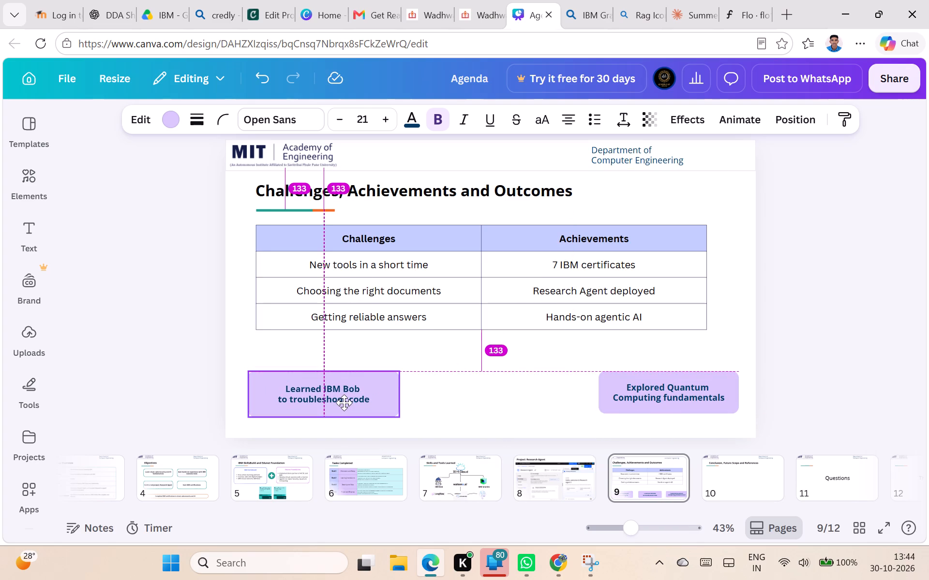
pyautogui.moveTo(344, 403); pyautogui.dragTo(345, 419)
pyautogui.moveTo(396, 412); pyautogui.dragTo(395, 412)
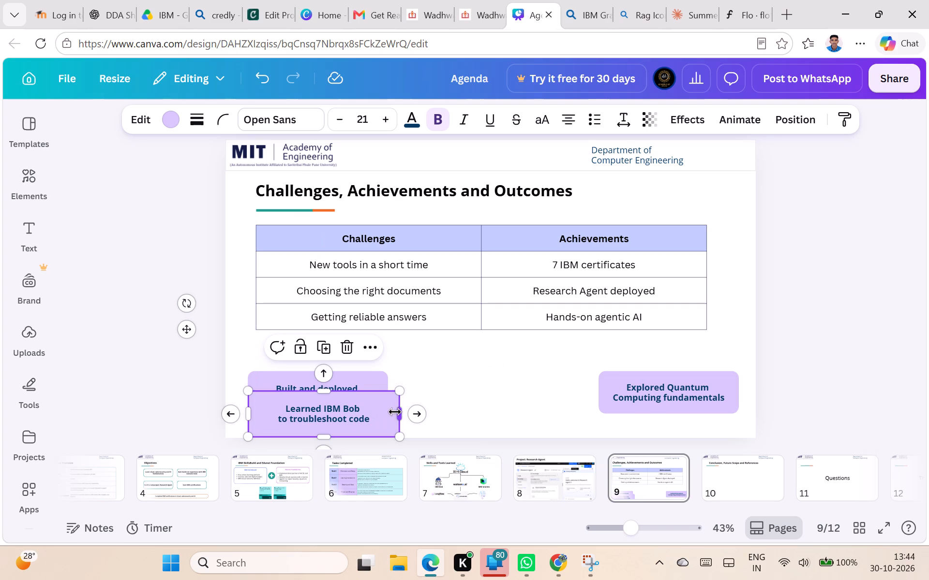
pyautogui.moveTo(395, 412); pyautogui.dragTo(387, 413)
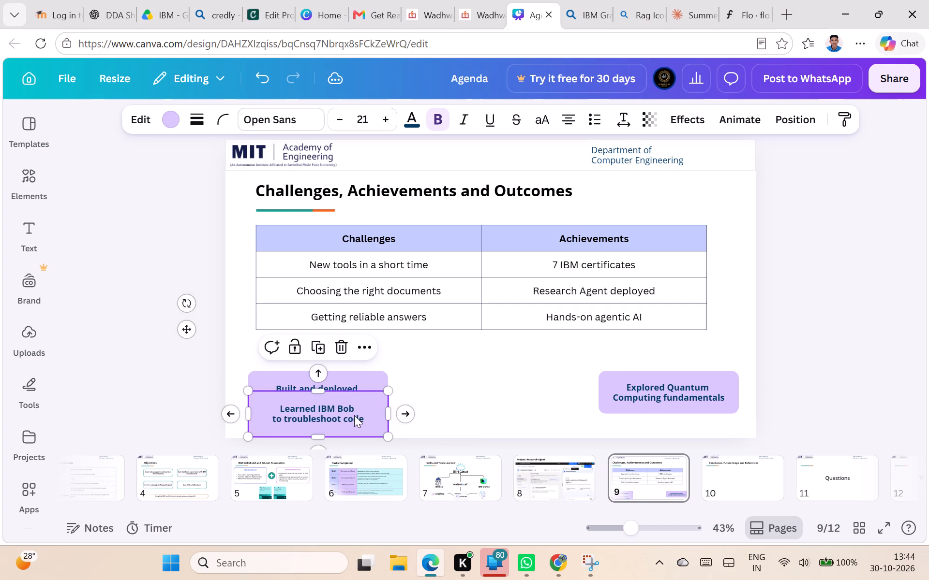
pyautogui.moveTo(354, 415); pyautogui.dragTo(520, 396)
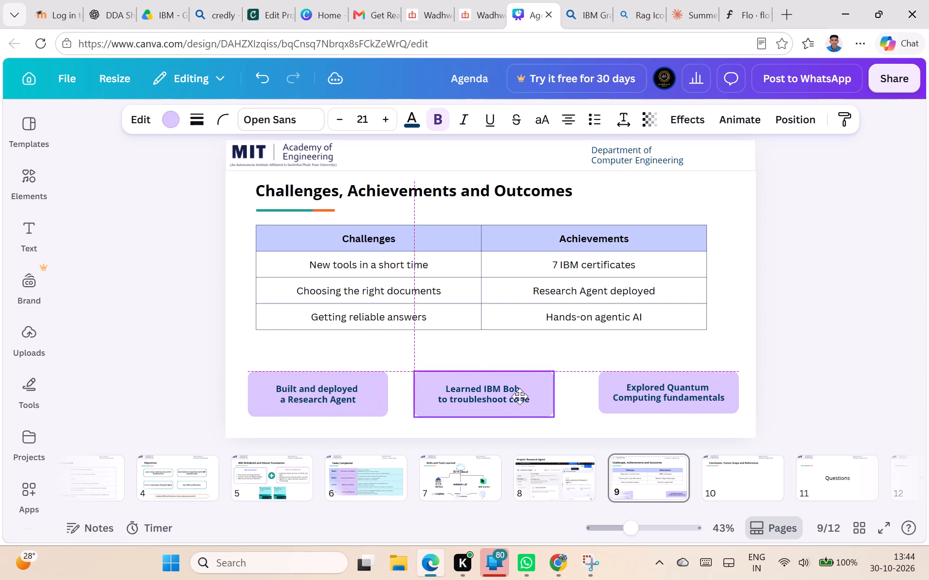
pyautogui.moveTo(520, 396); pyautogui.dragTo(527, 396)
pyautogui.click(598, 422)
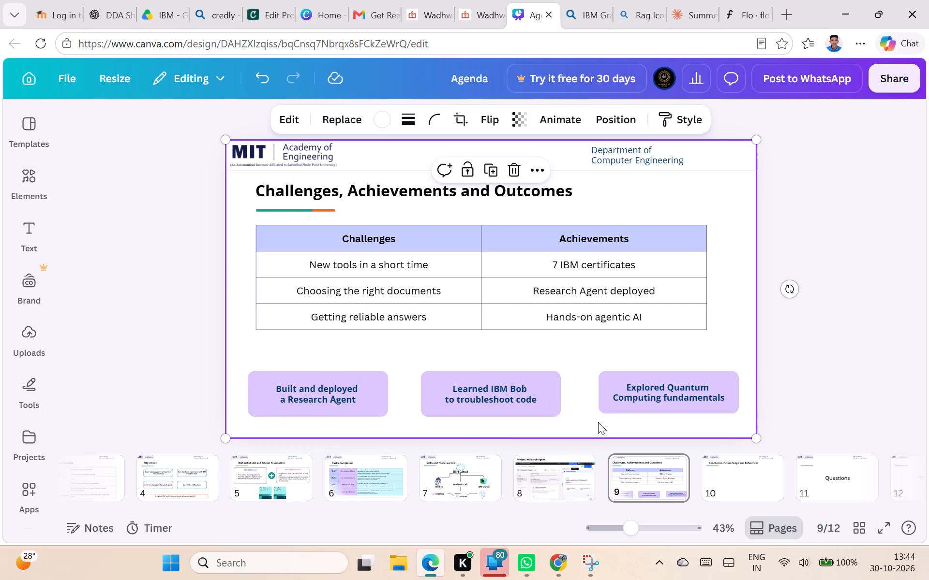
# Extend the "Explored Quantum Computing fundamentals" bar to a height of 148, lining up its bottom edge with the other two bars.
pyautogui.click(513, 407)
pyautogui.click(495, 417)
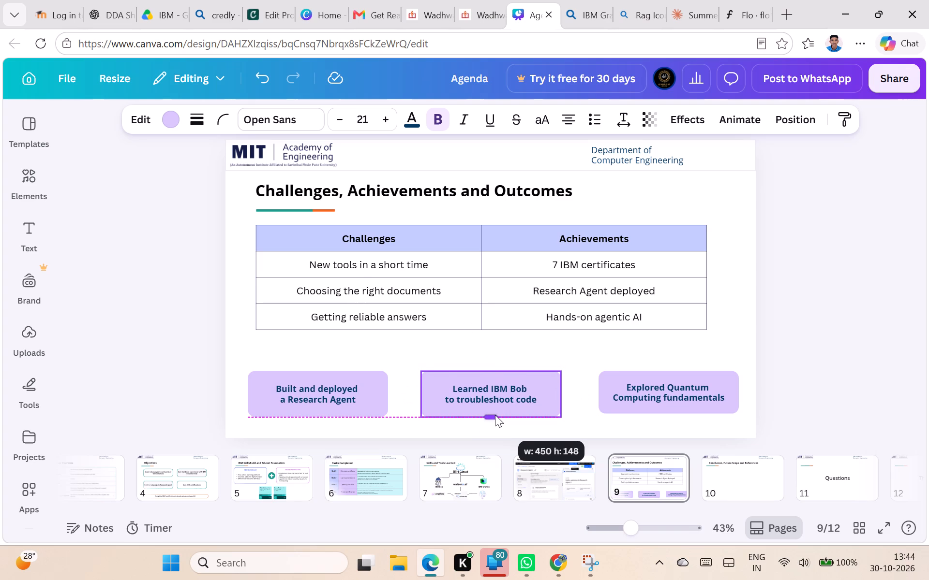
pyautogui.click(630, 402)
pyautogui.click(670, 408)
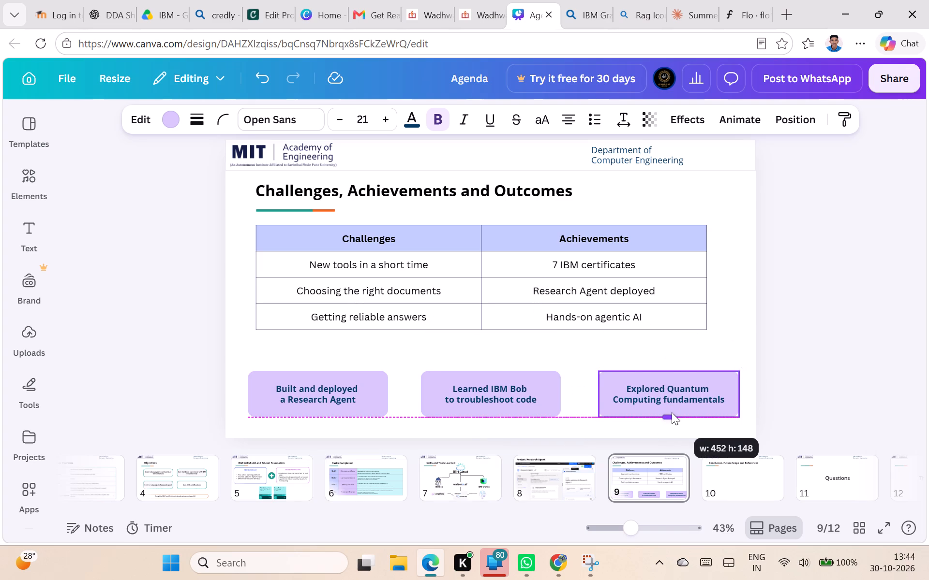
pyautogui.click(552, 419)
pyautogui.click(480, 384)
pyautogui.click(485, 370)
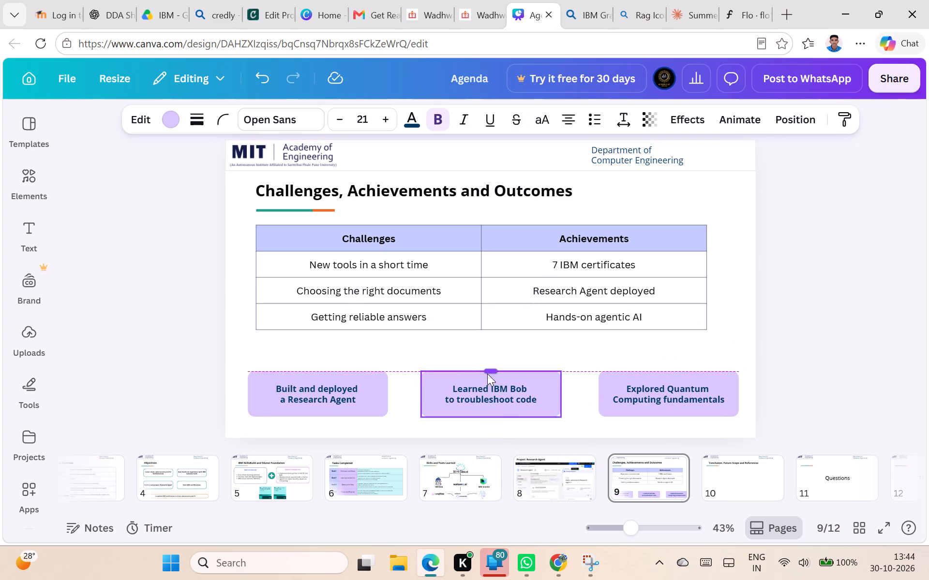
# Move the "Explored Quantum Computing fundamentals" bar slightly toward the middle bar to even out the gaps.
pyautogui.click(789, 338)
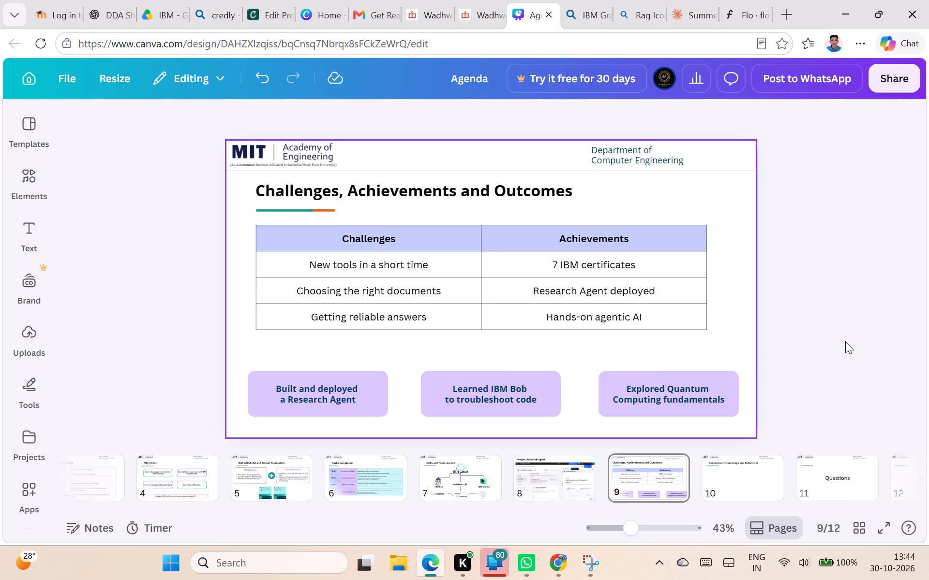
pyautogui.click(845, 341)
pyautogui.click(660, 405)
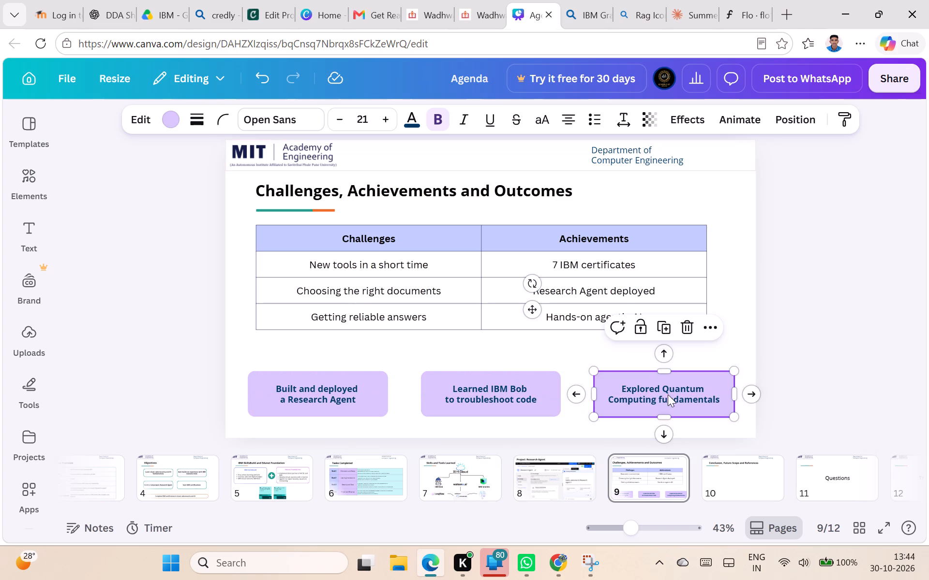
pyautogui.click(829, 335)
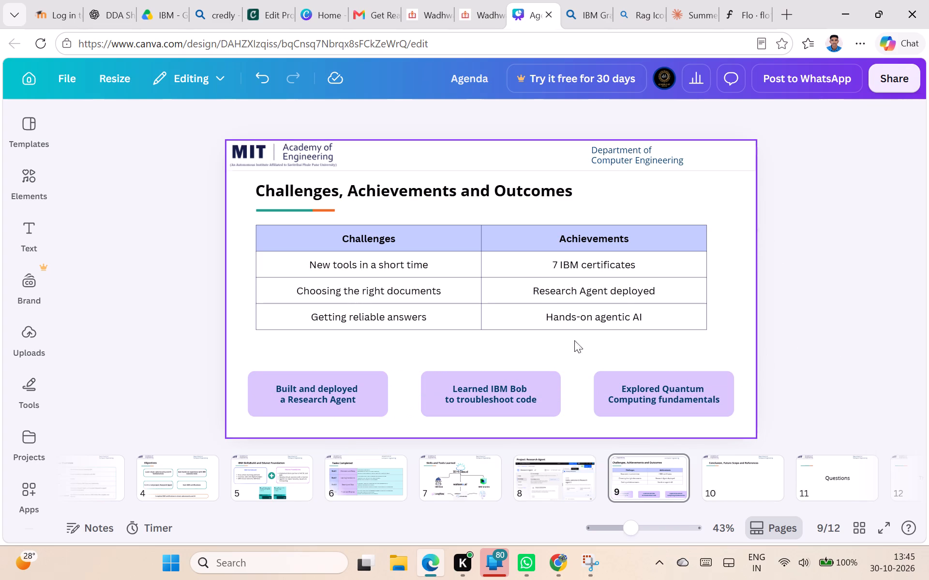
# Give the "Built and deployed a Research Agent" bar a solid dark blue border with a stroke weight of 4.
pyautogui.click(363, 385)
pyautogui.click(199, 120)
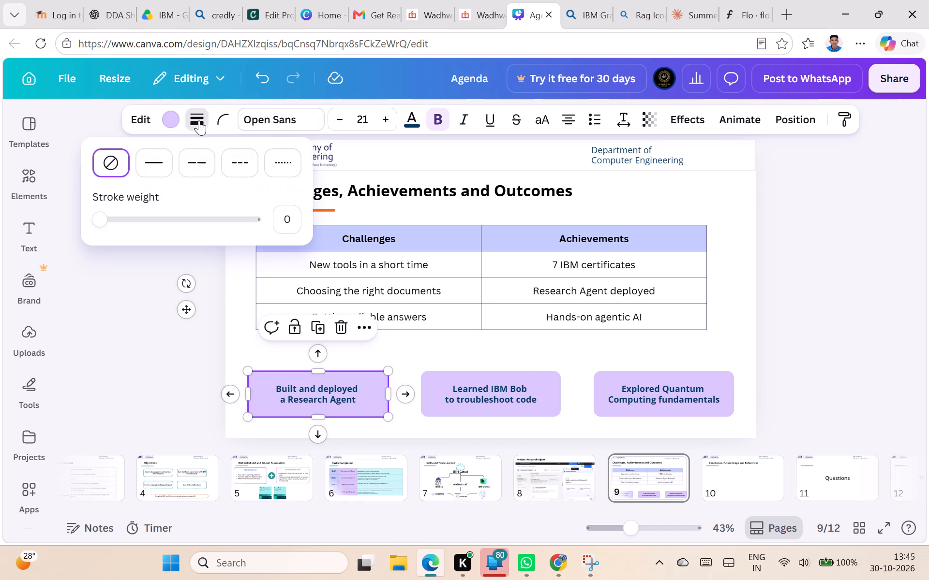
pyautogui.click(148, 163)
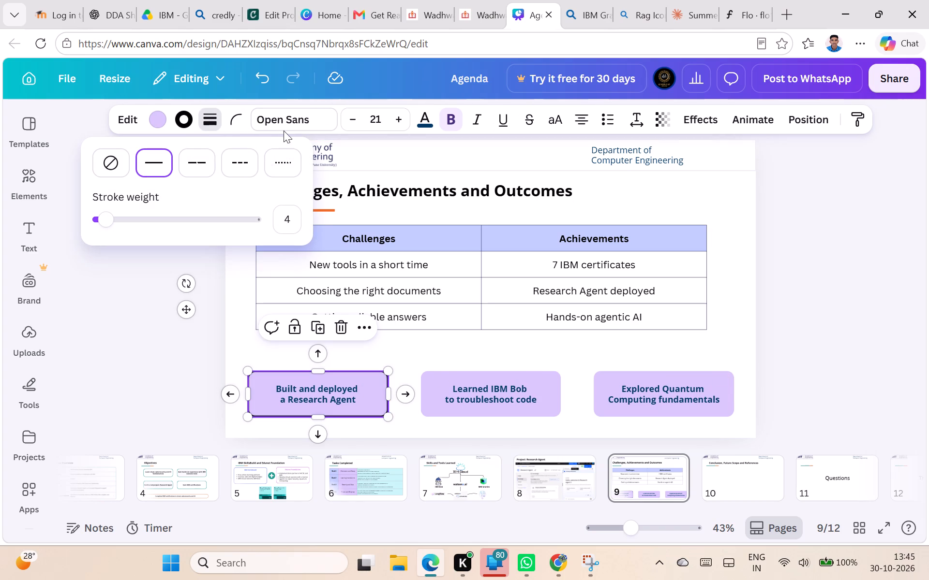
pyautogui.click(190, 121)
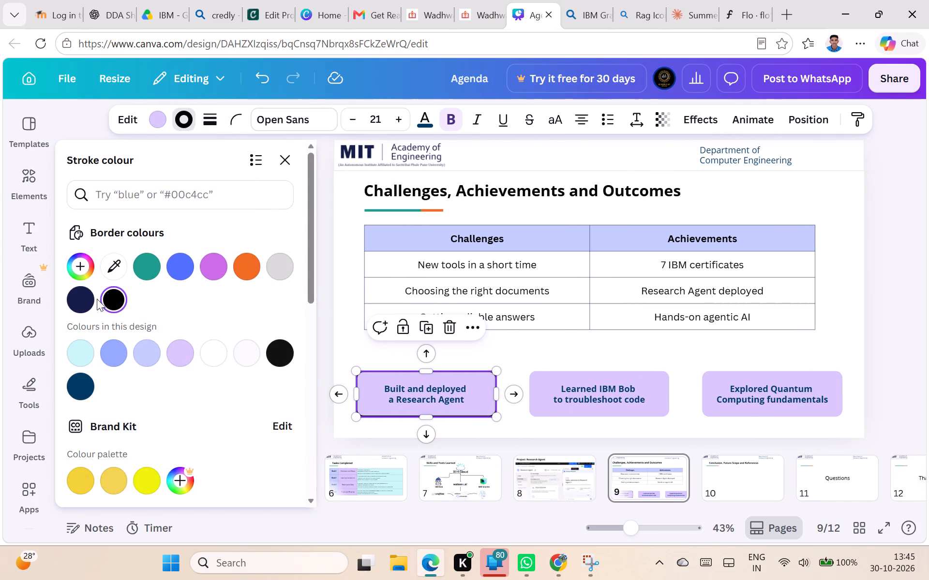
pyautogui.scroll(-1, 127, 342)
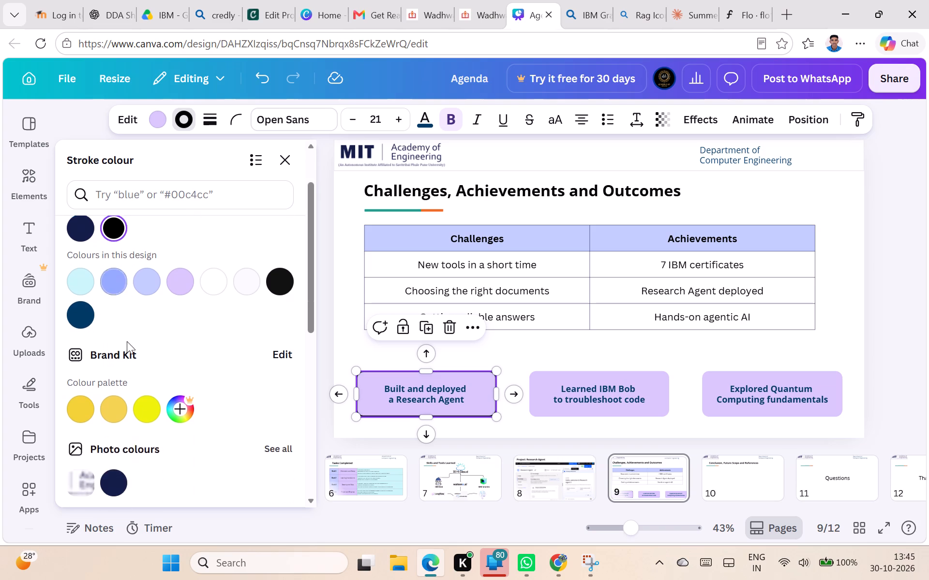
pyautogui.click(85, 222)
pyautogui.scroll(-2, 173, 328)
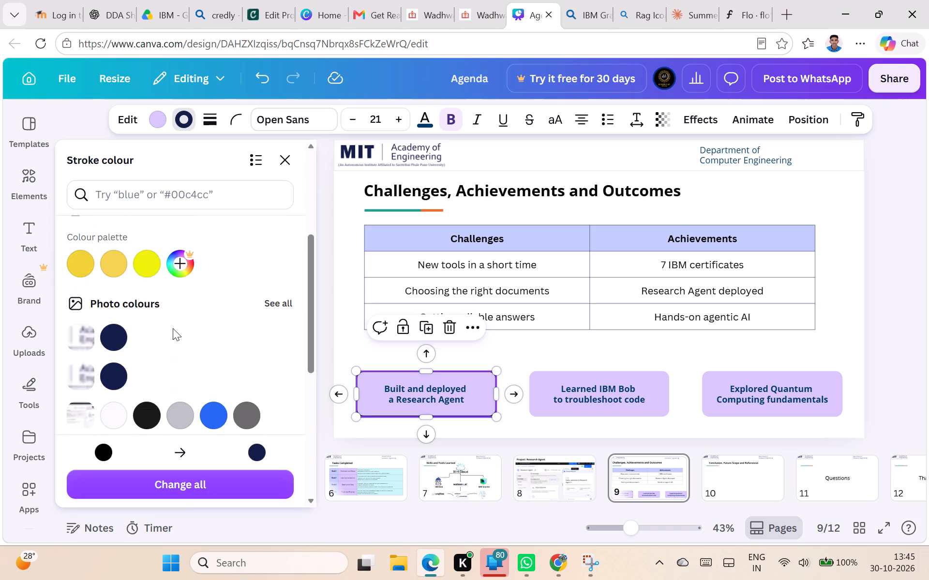
pyautogui.scroll(-3, 173, 328)
pyautogui.click(278, 333)
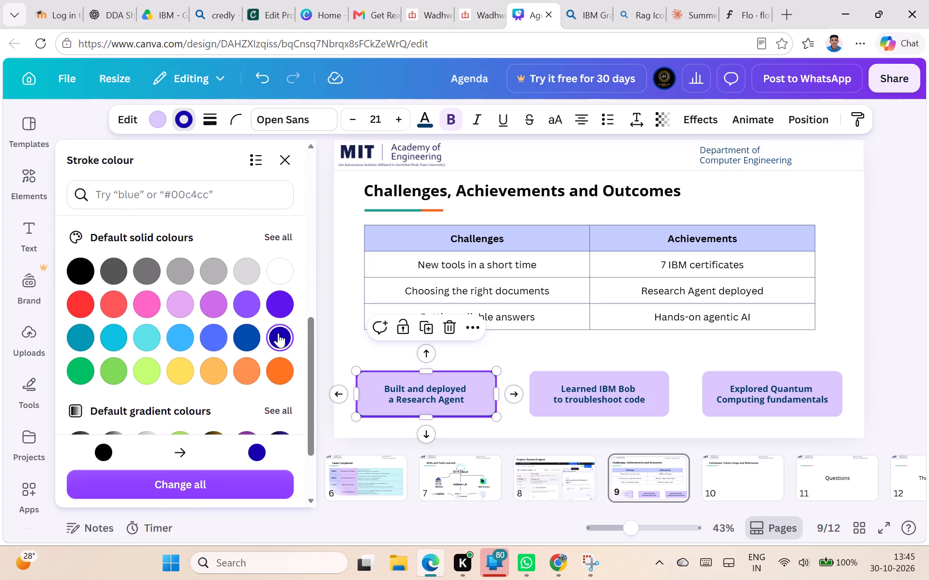
pyautogui.click(255, 339)
pyautogui.click(491, 345)
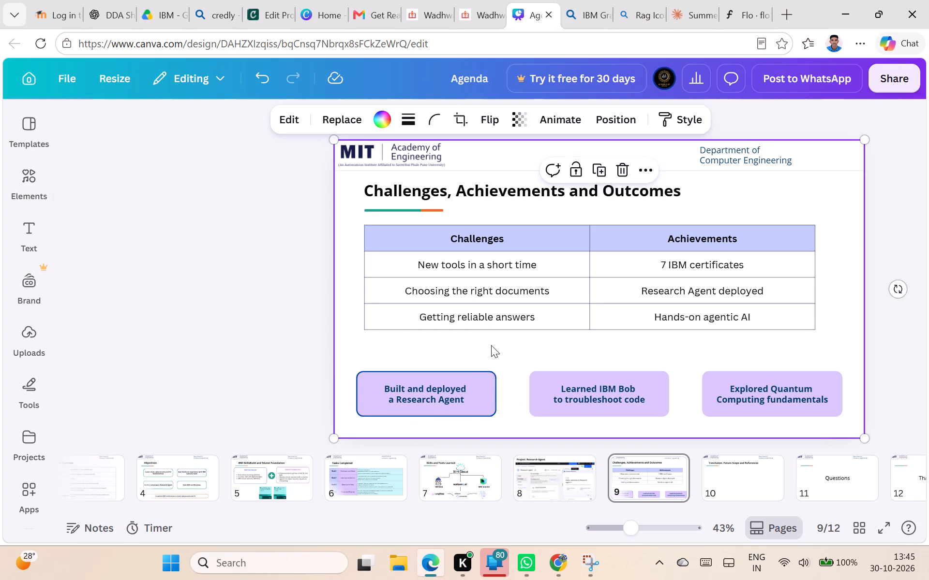
# Give the "Learned IBM Bob to troubleshoot code" bar the same solid dark blue border as the first bar.
pyautogui.click(441, 384)
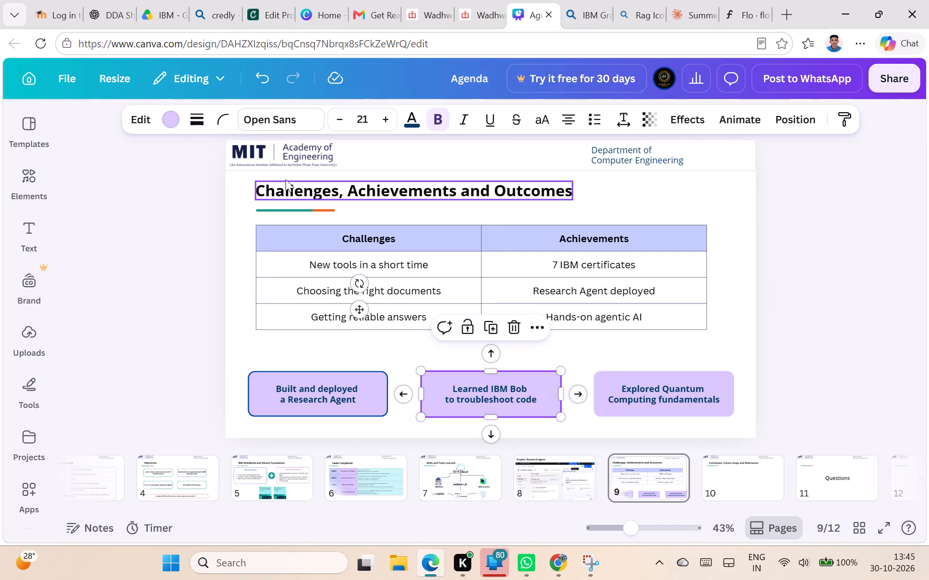
pyautogui.click(205, 127)
pyautogui.click(145, 174)
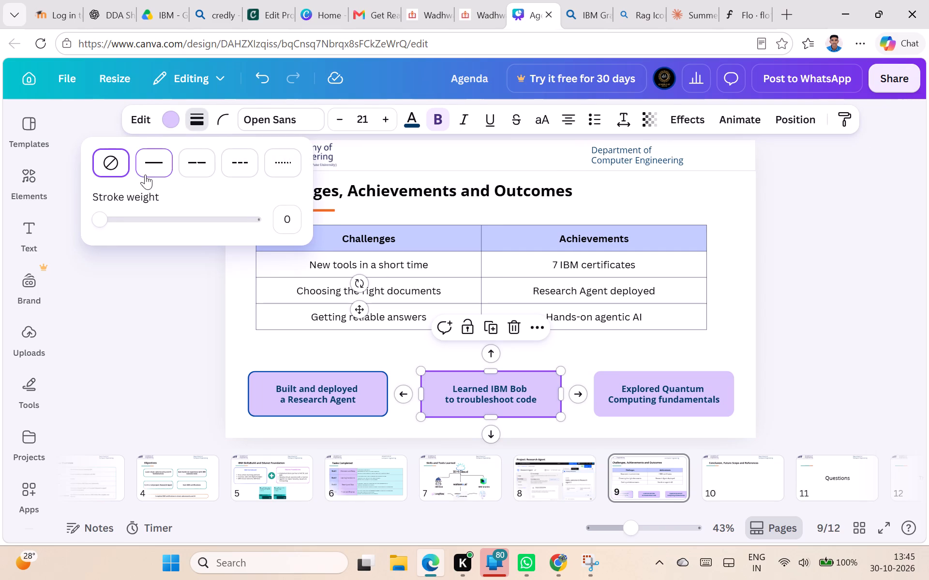
pyautogui.click(185, 113)
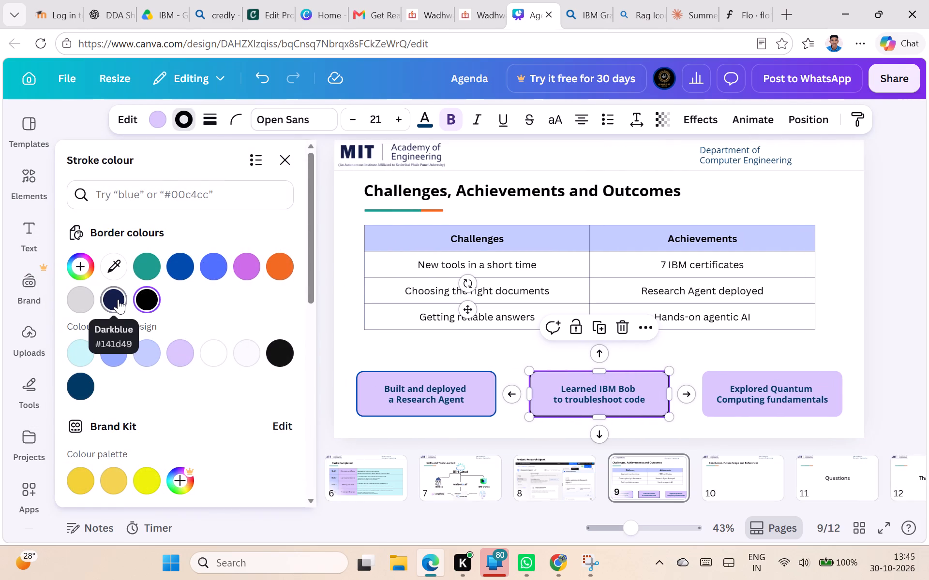
pyautogui.click(185, 265)
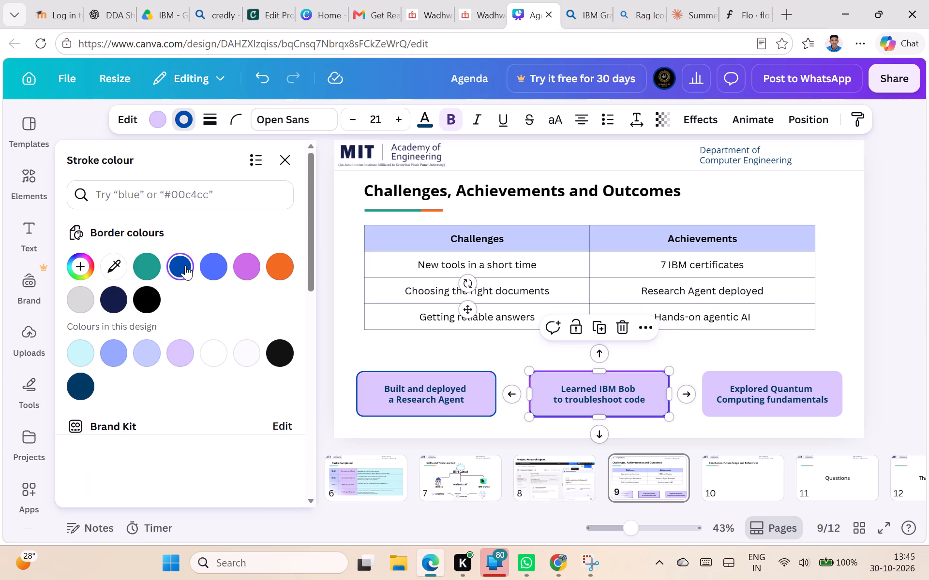
# Give the "Explored Quantum Computing fundamentals" bar the same solid dark blue border with a stroke weight of 4.
pyautogui.click(759, 380)
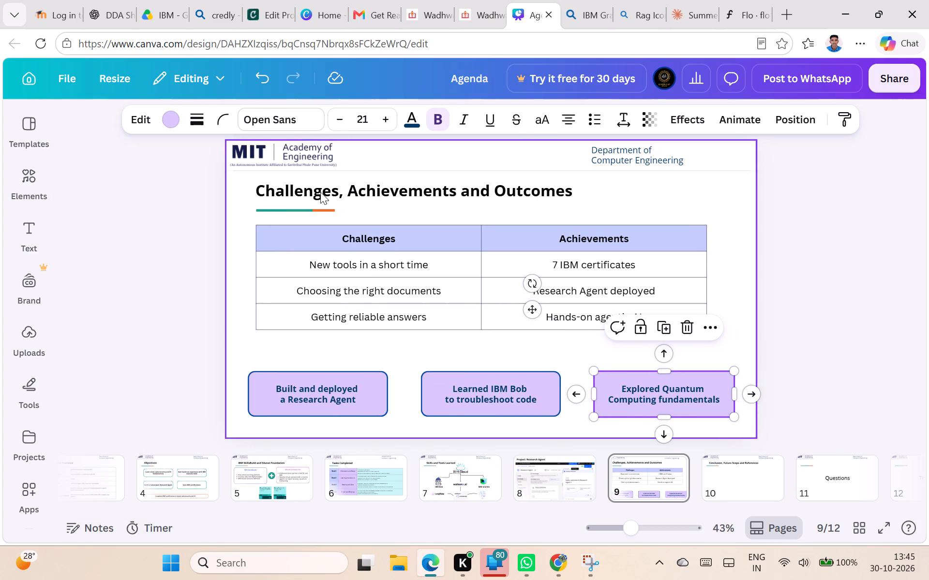
pyautogui.click(199, 121)
pyautogui.click(154, 165)
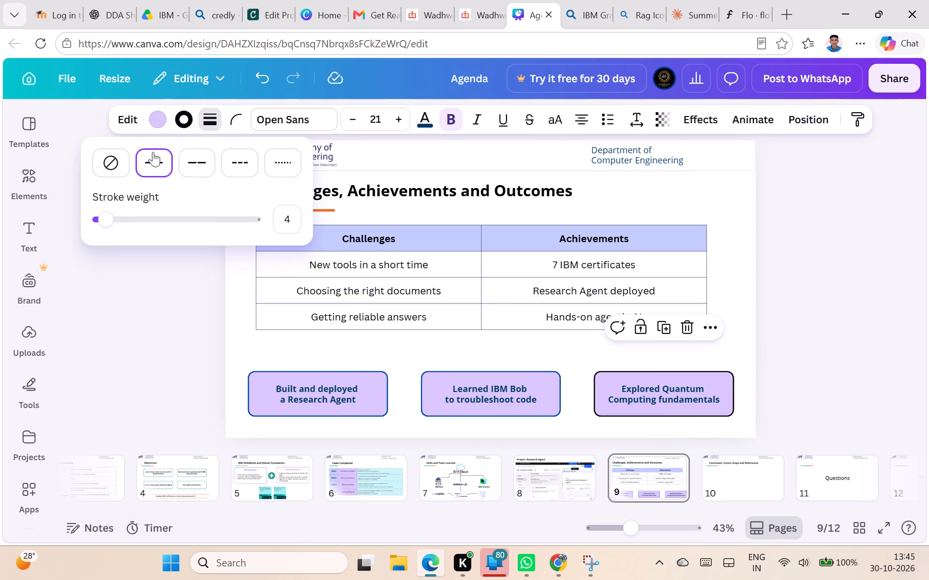
pyautogui.click(179, 117)
pyautogui.click(181, 265)
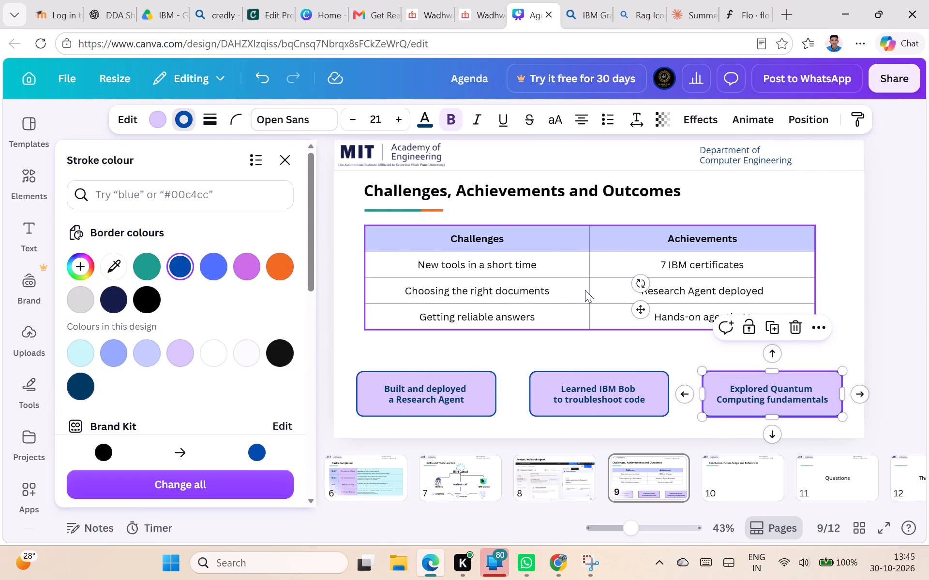
pyautogui.click(876, 285)
pyautogui.click(825, 340)
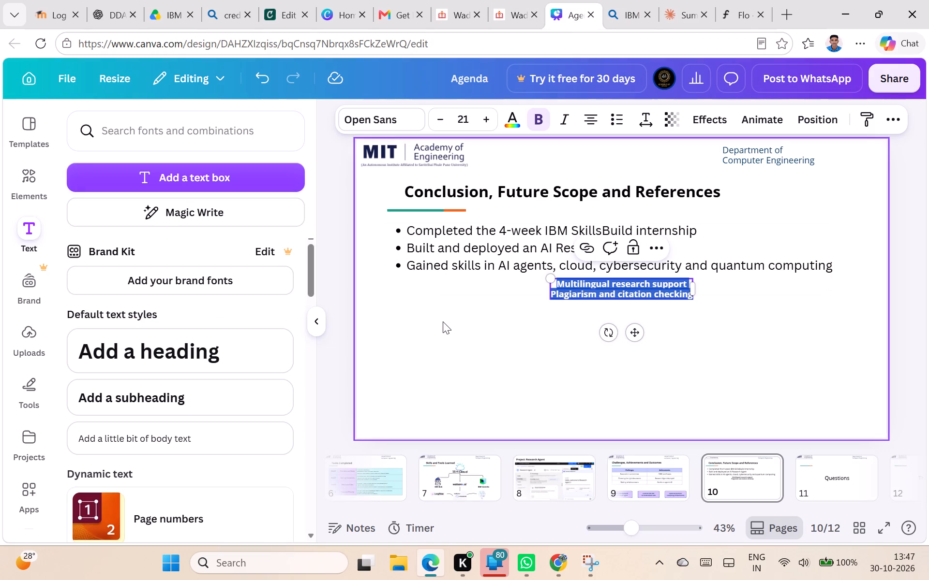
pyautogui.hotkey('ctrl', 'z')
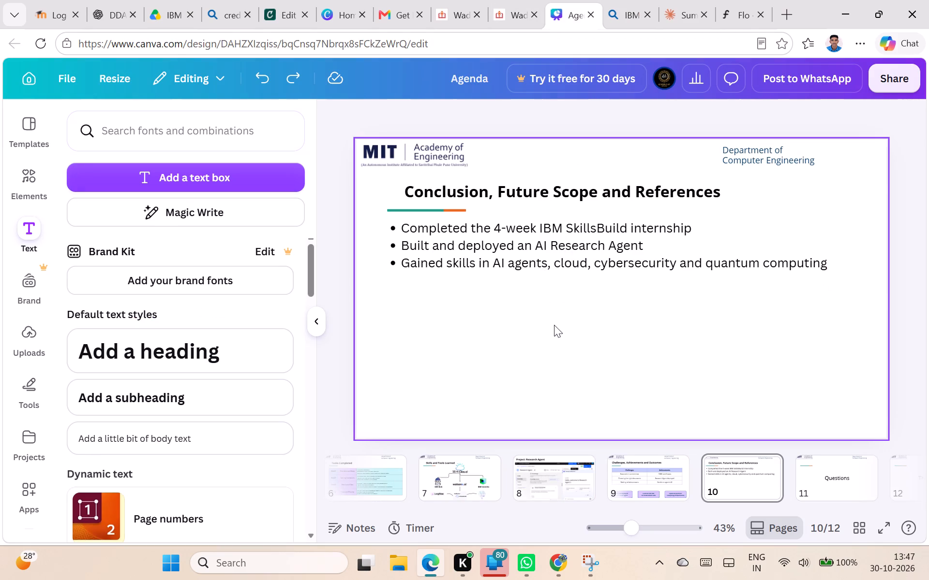
# Add a body text box on slide 10 containing the two copied Future Scope bullets.
pyautogui.click(177, 429)
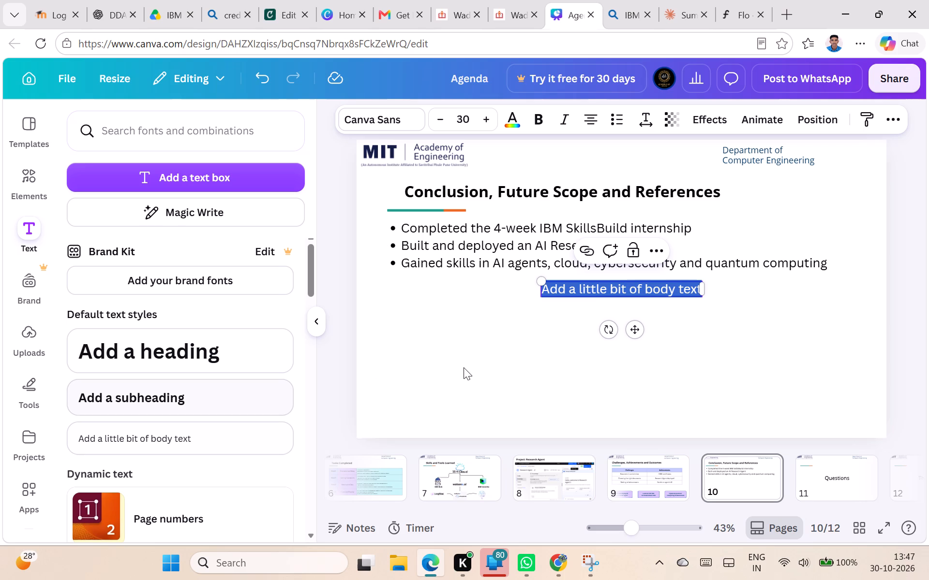
pyautogui.hotkey('ctrl', 'v')
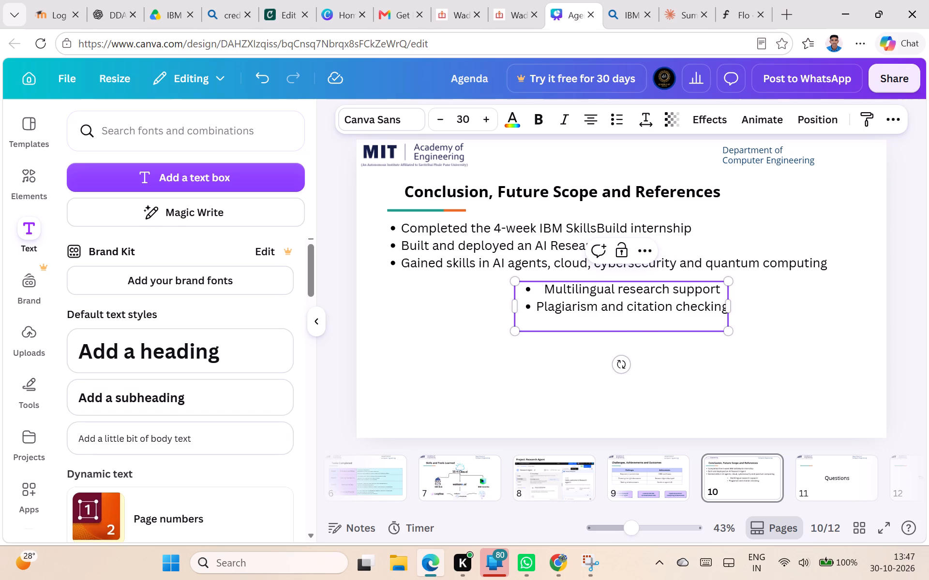
# Left-align the two Future Scope bullets in their text box on slide 10.
pyautogui.click(587, 117)
pyautogui.click(693, 371)
pyautogui.click(540, 287)
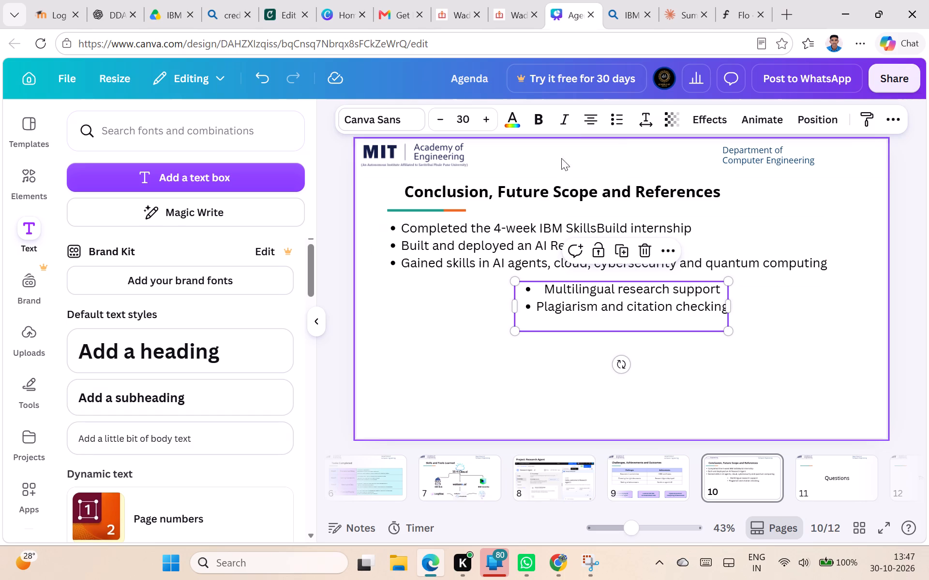
pyautogui.click(586, 116)
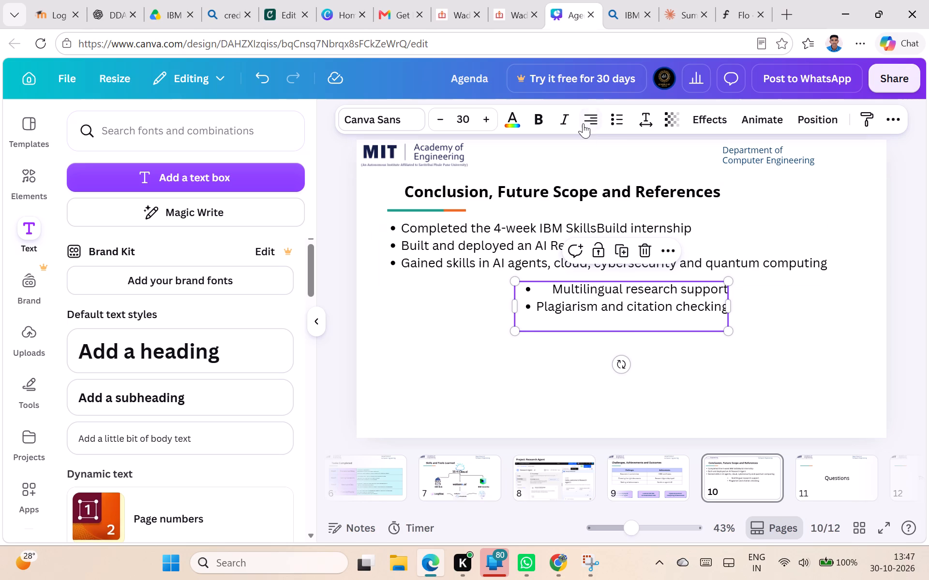
pyautogui.click(583, 123)
pyautogui.click(583, 123)
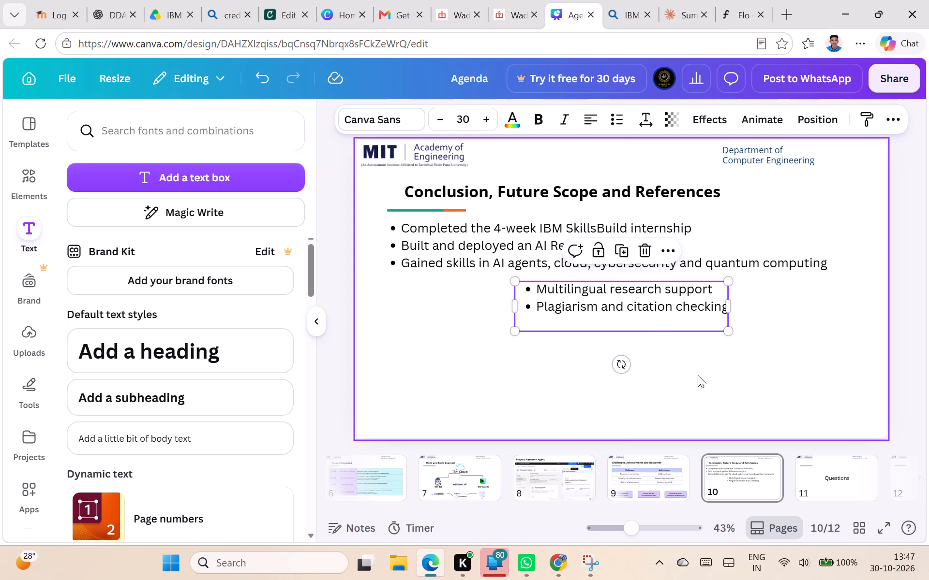
# Insert an unbulleted first line above the two bullets containing the heading "Future Scope", copied from the slide title.
pyautogui.click(608, 321)
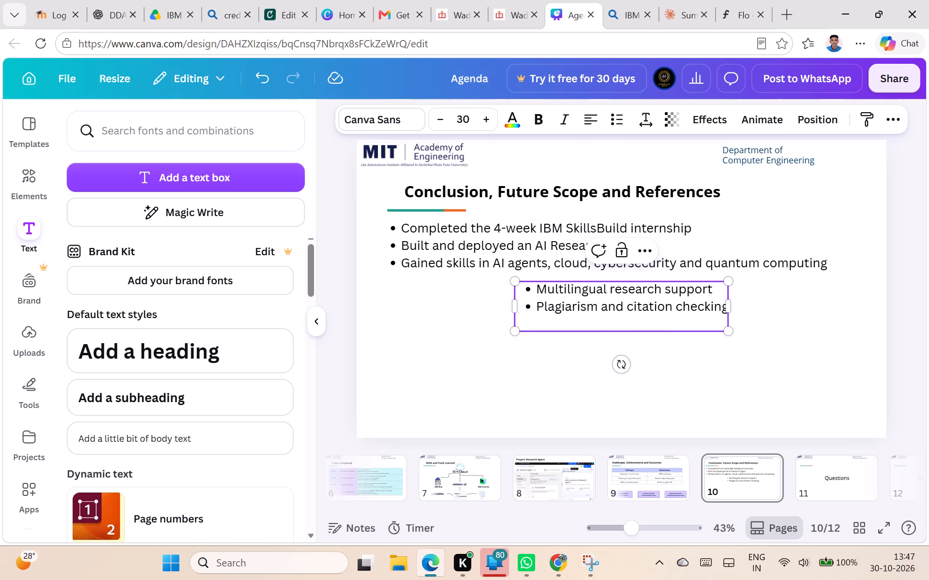
pyautogui.click(537, 288)
pyautogui.press('Return')
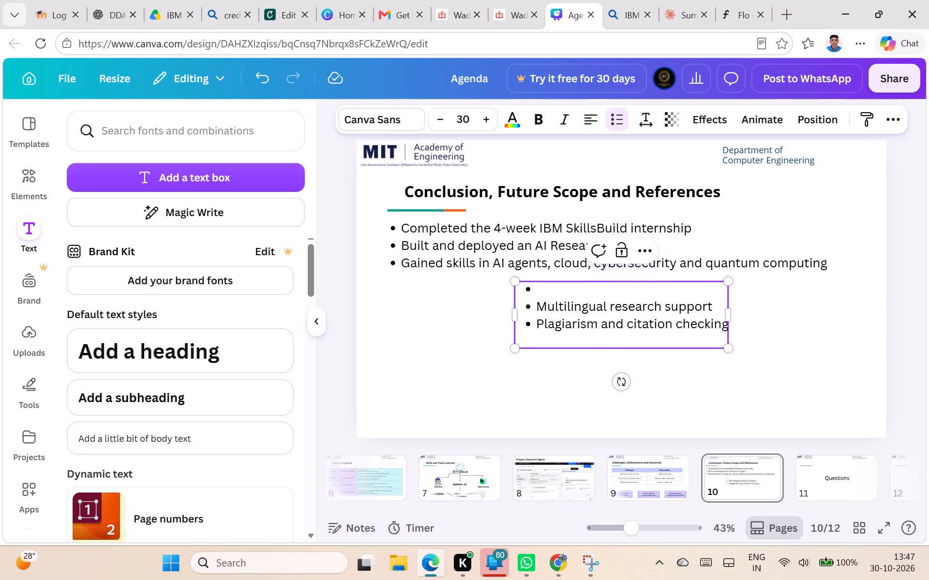
pyautogui.click(582, 293)
pyautogui.press('BackSpace')
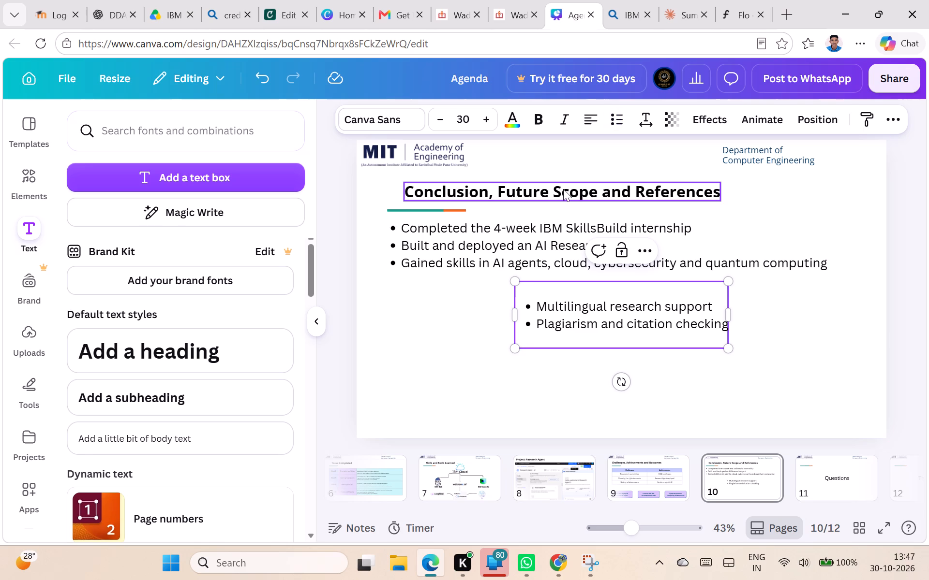
pyautogui.doubleClick(563, 189)
pyautogui.moveTo(495, 187); pyautogui.dragTo(539, 193)
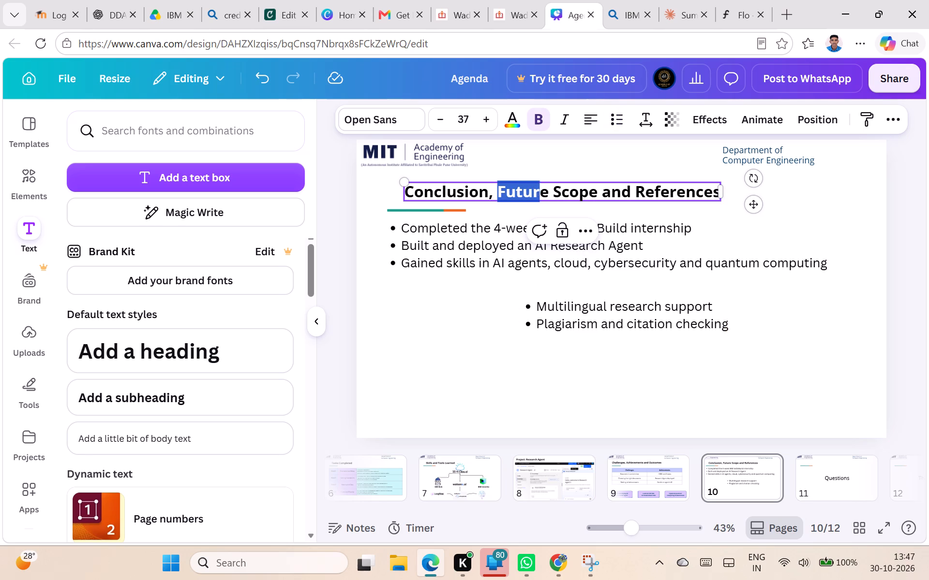
pyautogui.moveTo(539, 193); pyautogui.dragTo(596, 191)
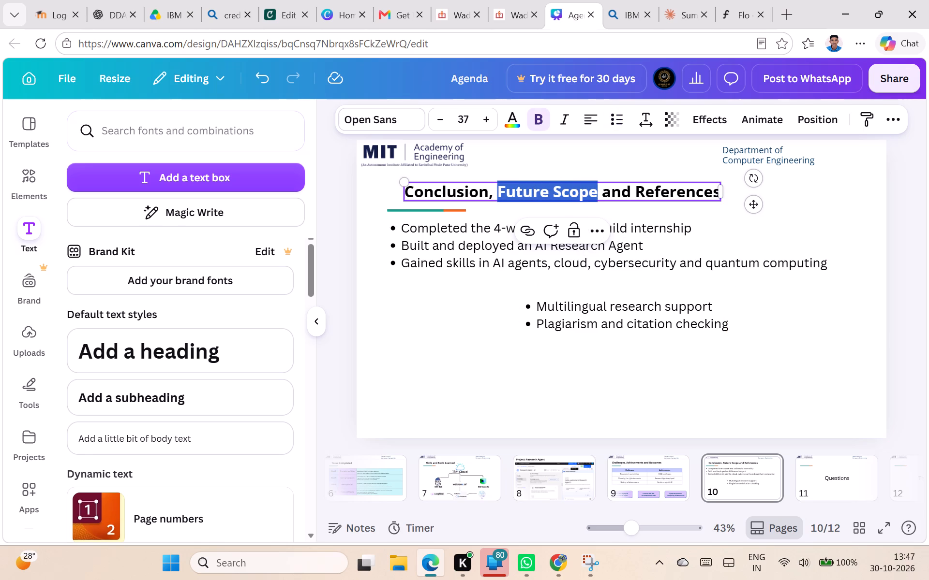
pyautogui.hotkey('ctrl', 'c')
pyautogui.click(588, 290)
pyautogui.click(581, 289)
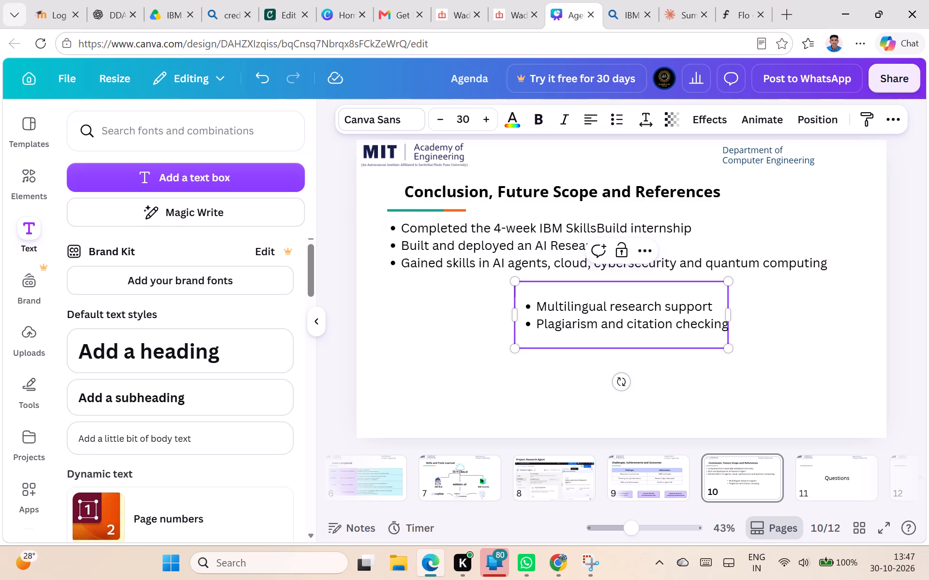
pyautogui.hotkey('ctrl', 'v')
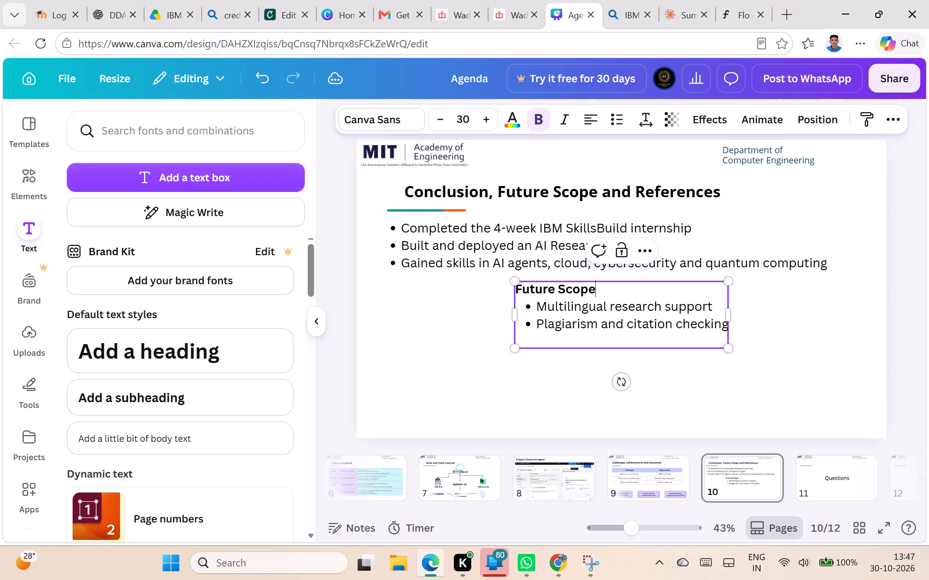
# Move the Future Scope text box so it lines up beneath the Conclusion bullets near the slide's left margin.
pyautogui.click(717, 411)
pyautogui.moveTo(663, 333); pyautogui.dragTo(536, 335)
# Keep the "Future Scope" heading bold and colour it dark blue.
pyautogui.doubleClick(453, 293)
pyautogui.click(453, 293)
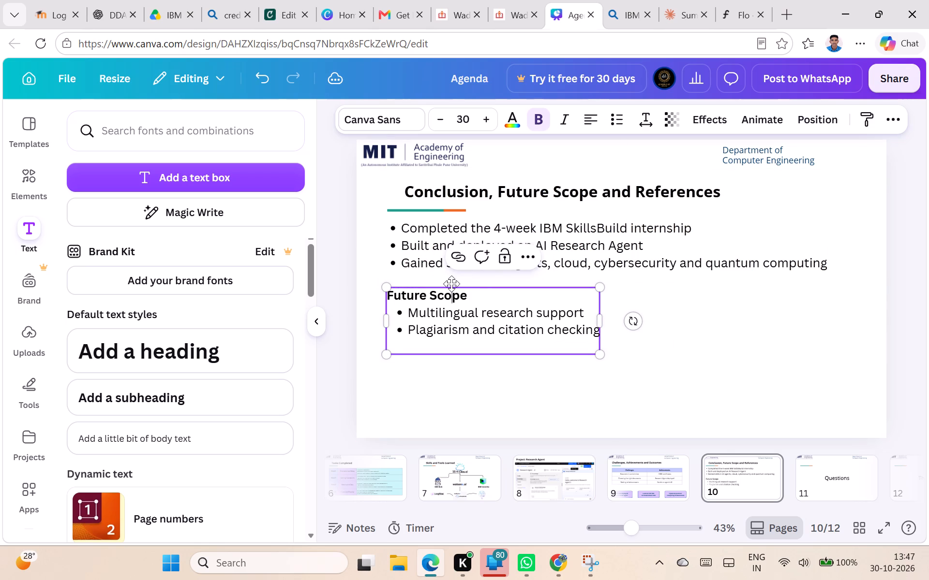
pyautogui.doubleClick(451, 284)
pyautogui.doubleClick(443, 291)
pyautogui.tripleClick(439, 294)
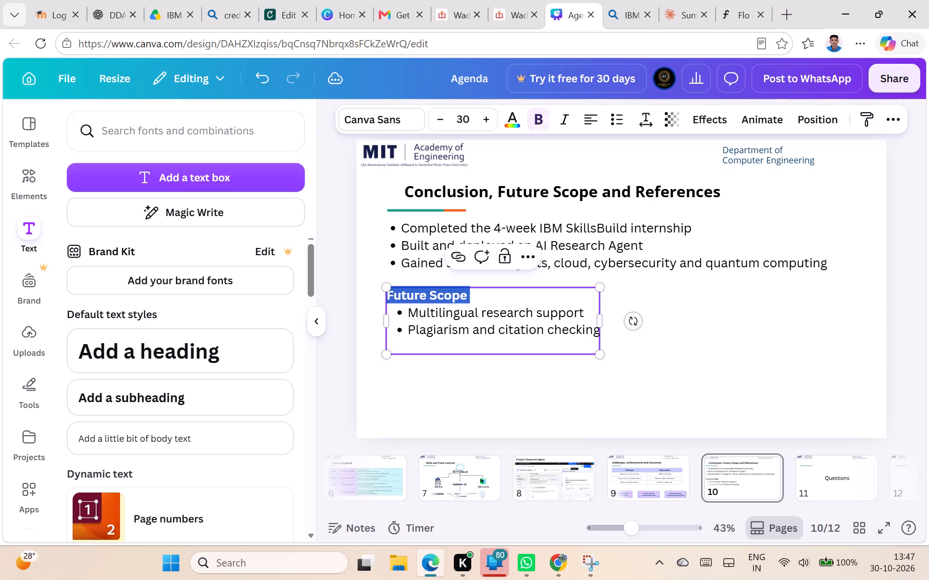
pyautogui.click(526, 120)
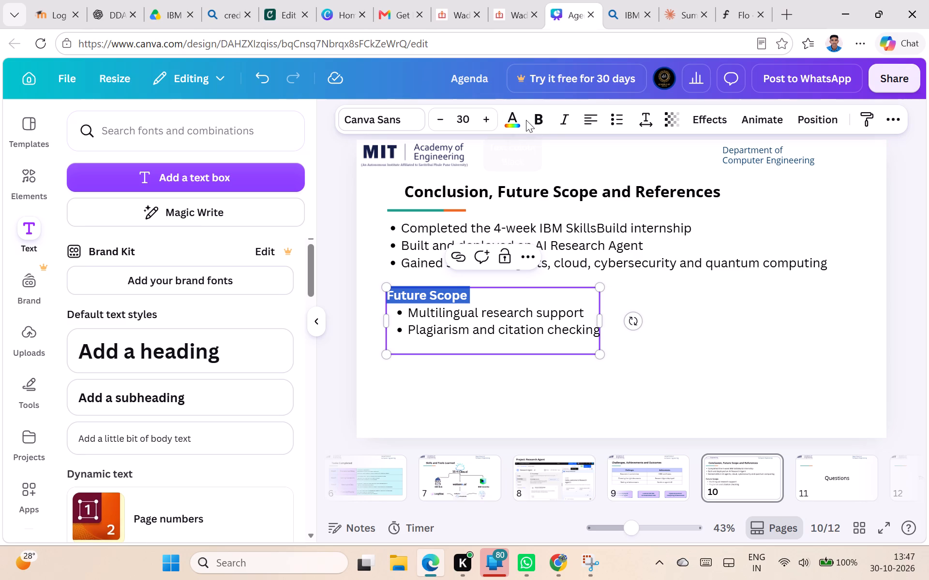
pyautogui.click(537, 120)
pyautogui.click(522, 122)
pyautogui.click(285, 322)
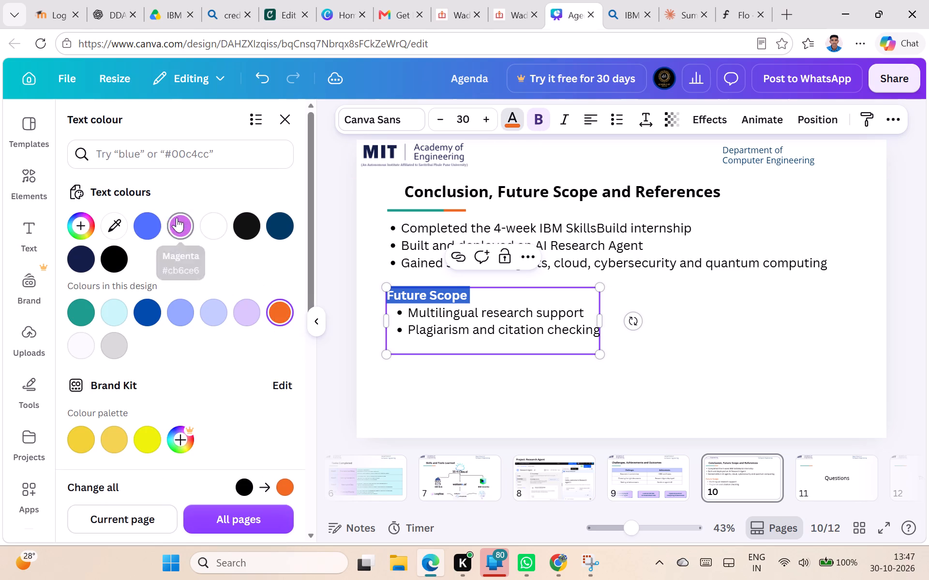
pyautogui.click(273, 224)
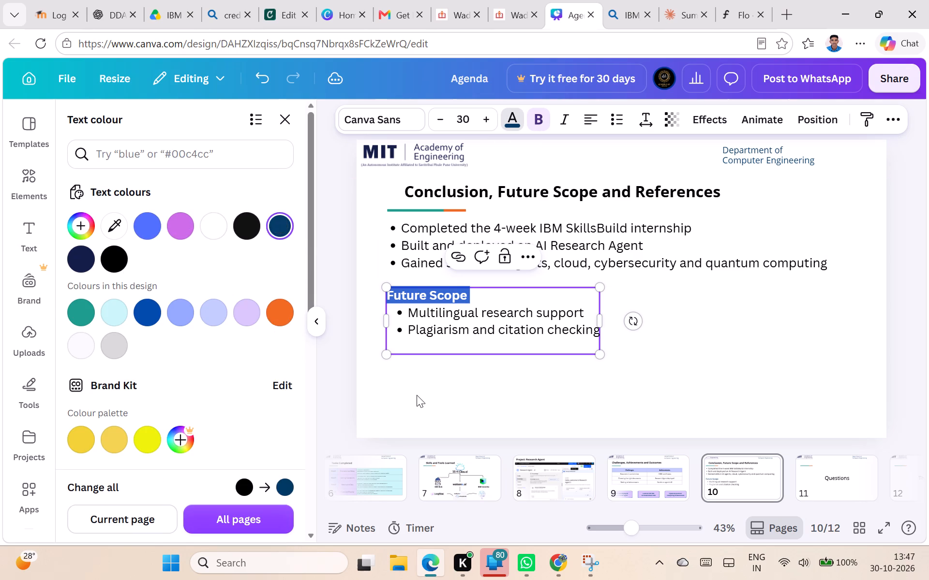
pyautogui.click(417, 395)
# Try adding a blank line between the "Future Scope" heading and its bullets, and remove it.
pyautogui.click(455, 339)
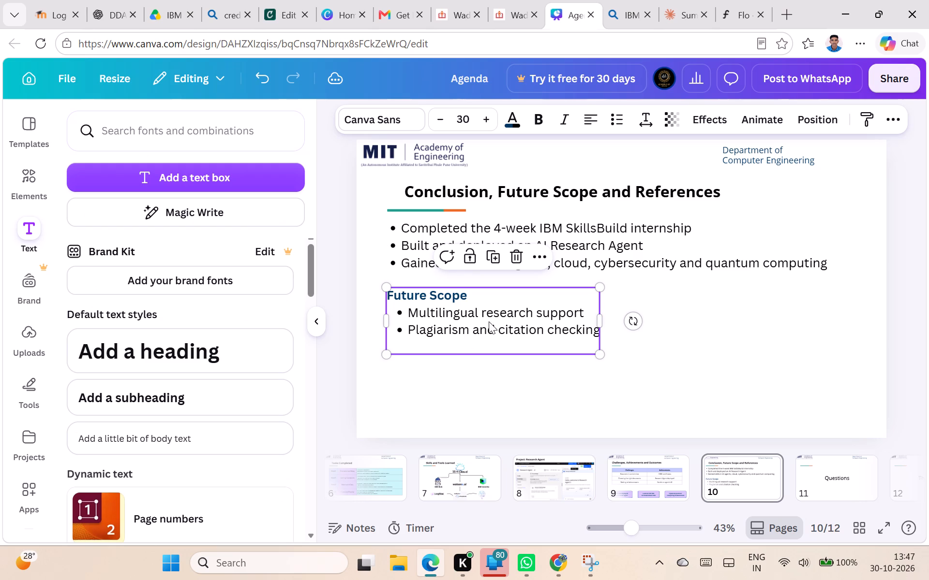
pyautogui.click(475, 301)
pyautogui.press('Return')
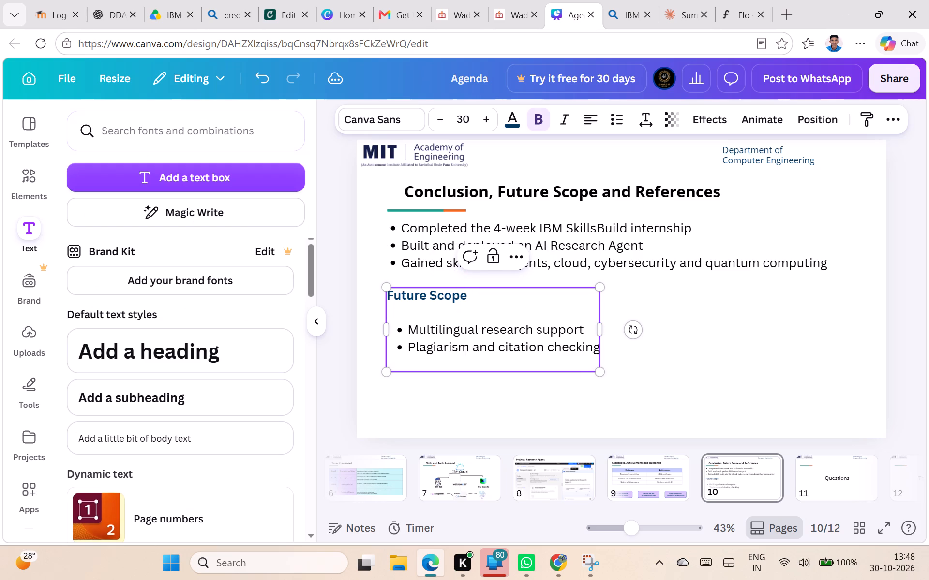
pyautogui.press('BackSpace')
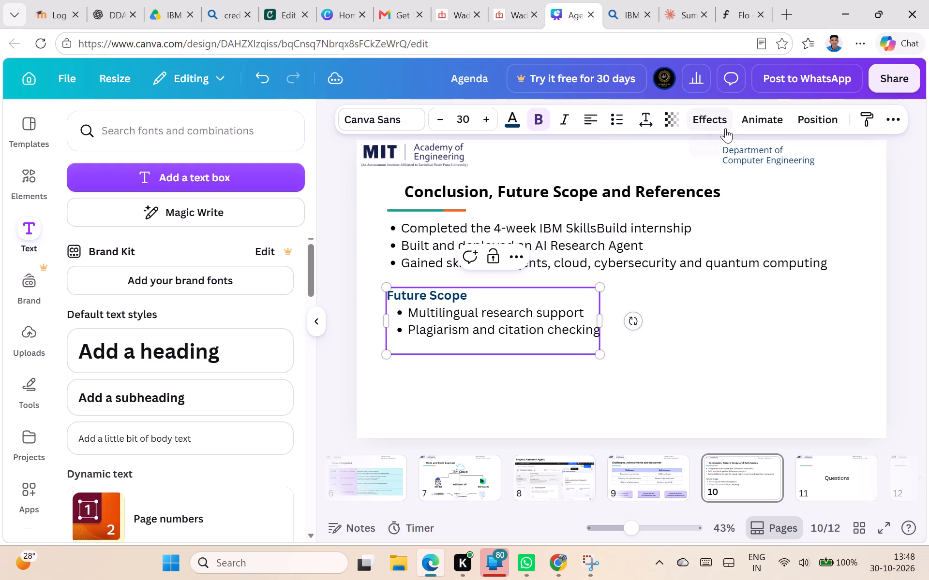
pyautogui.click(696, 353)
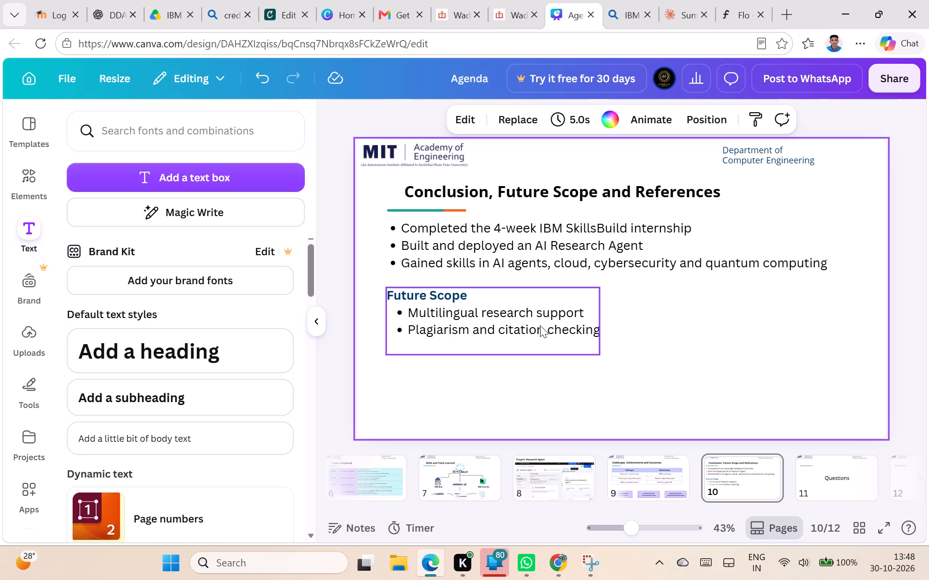
# Shift the Future Scope text box further down the slide and nudge the Conclusion bullets box slightly lower.
pyautogui.click(385, 290)
pyautogui.moveTo(419, 302); pyautogui.dragTo(419, 314)
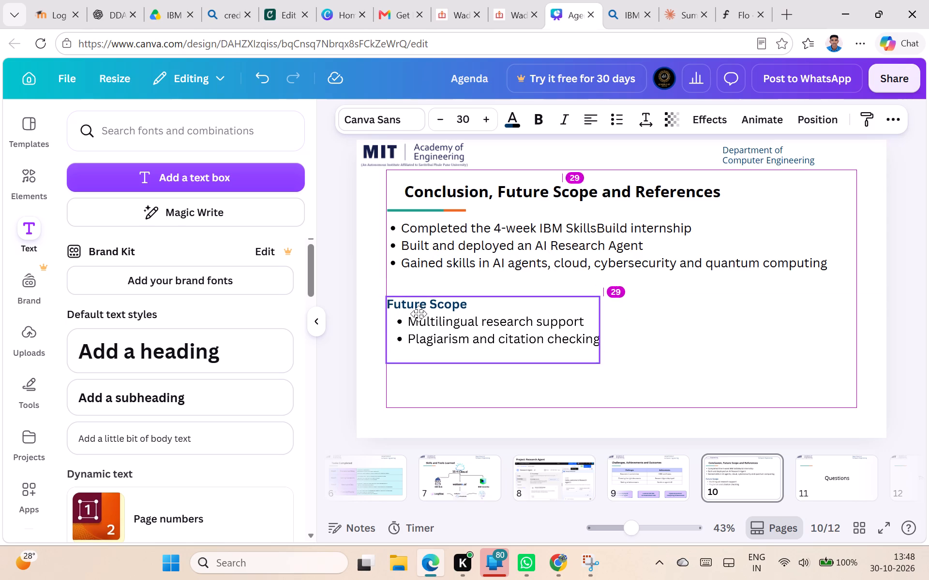
pyautogui.moveTo(419, 314); pyautogui.dragTo(418, 325)
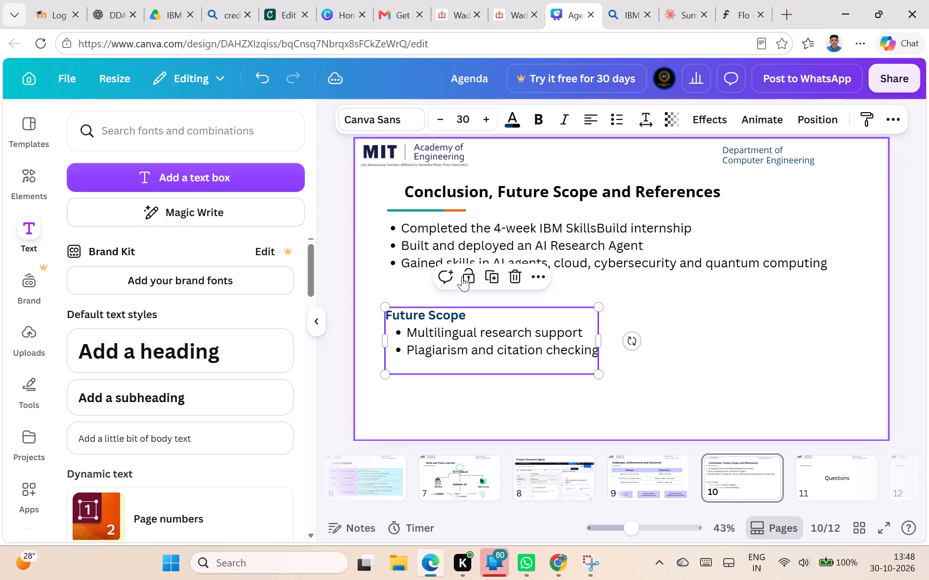
pyautogui.click(479, 236)
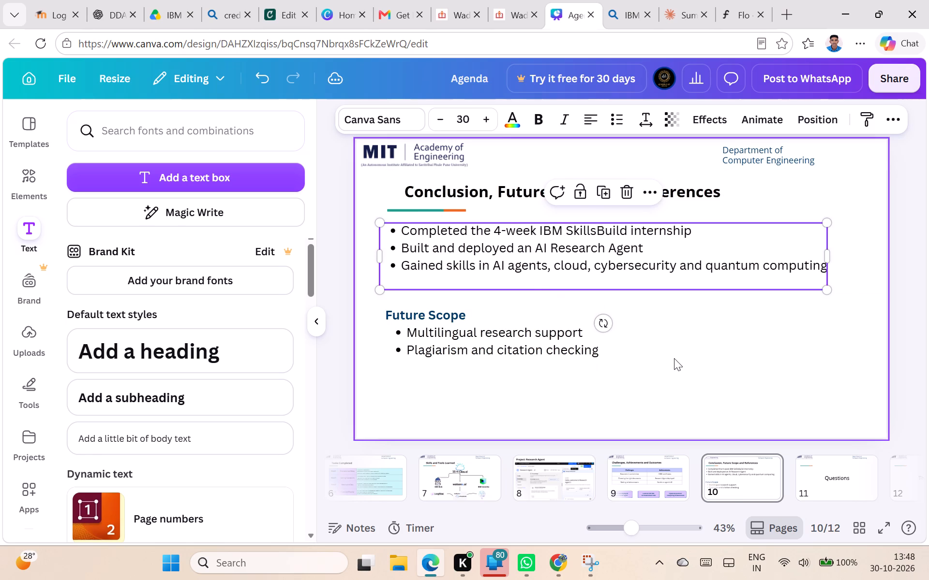
pyautogui.click(674, 358)
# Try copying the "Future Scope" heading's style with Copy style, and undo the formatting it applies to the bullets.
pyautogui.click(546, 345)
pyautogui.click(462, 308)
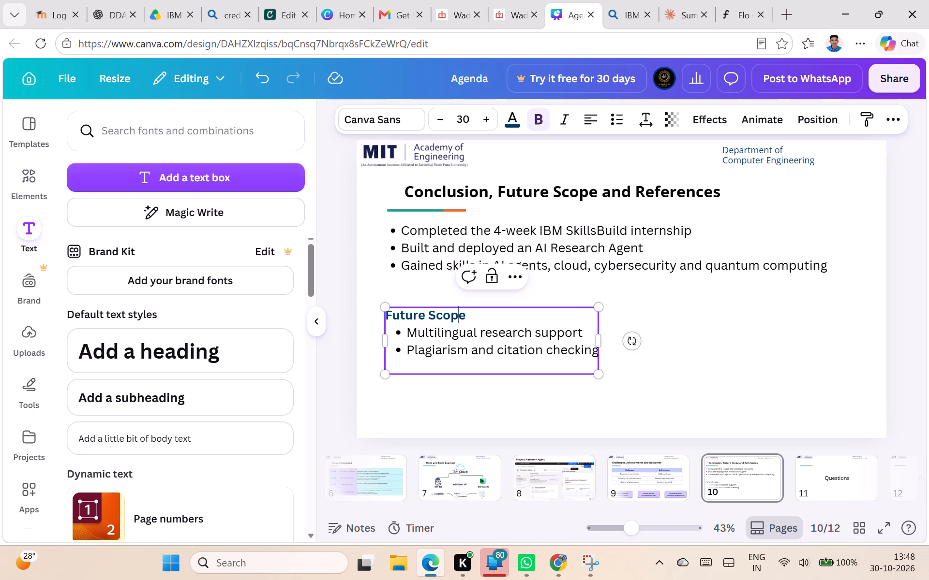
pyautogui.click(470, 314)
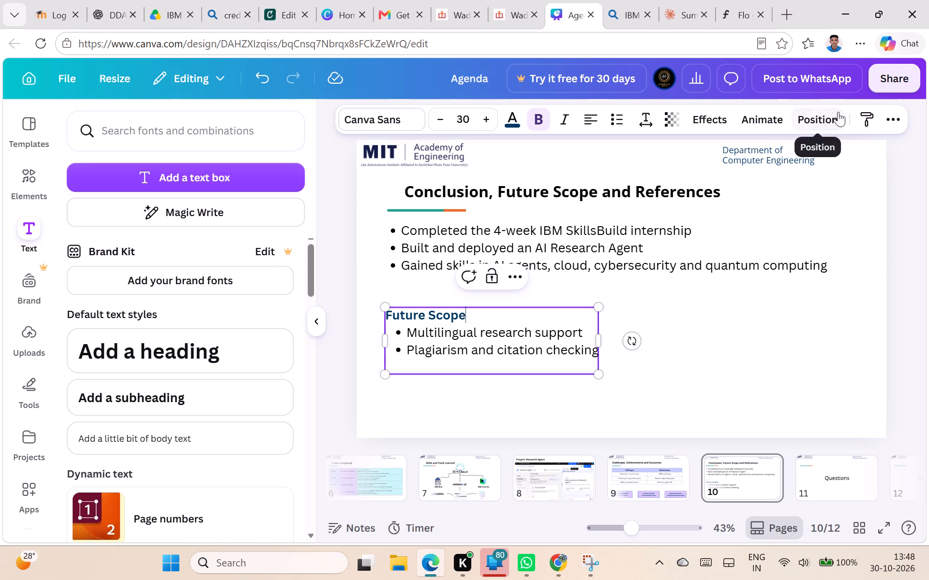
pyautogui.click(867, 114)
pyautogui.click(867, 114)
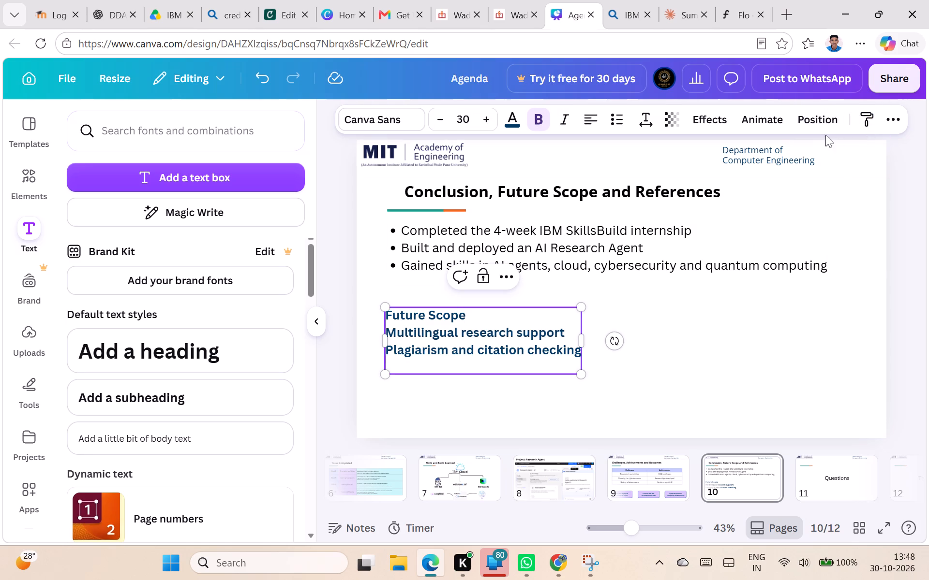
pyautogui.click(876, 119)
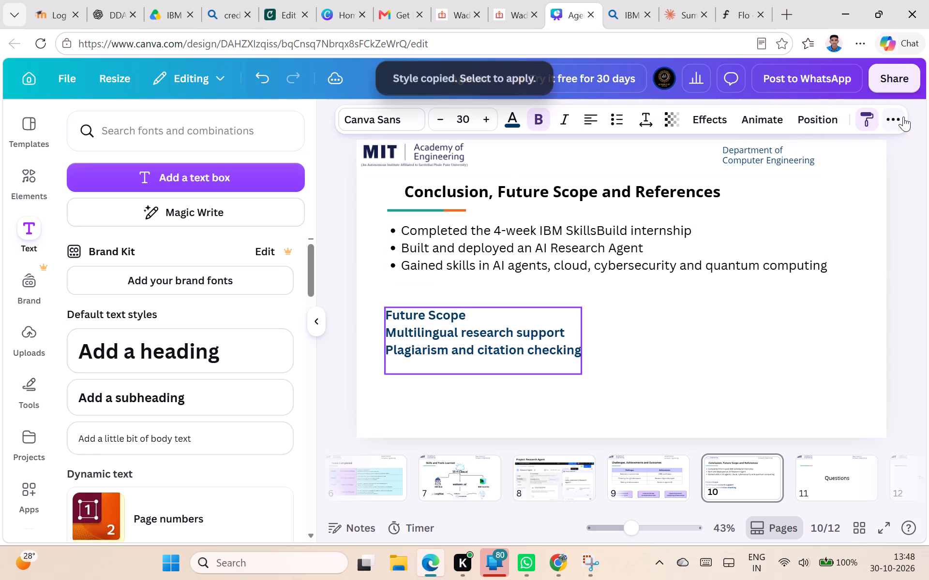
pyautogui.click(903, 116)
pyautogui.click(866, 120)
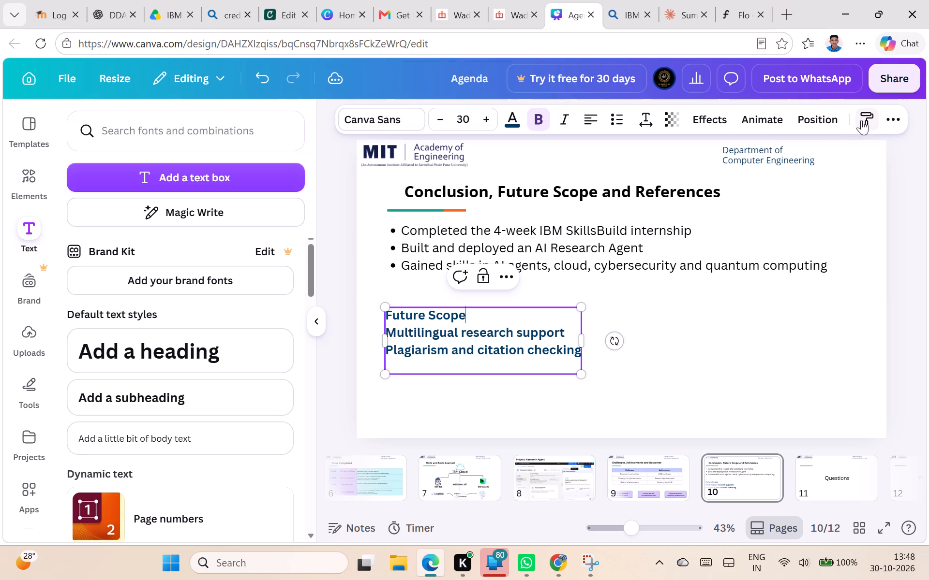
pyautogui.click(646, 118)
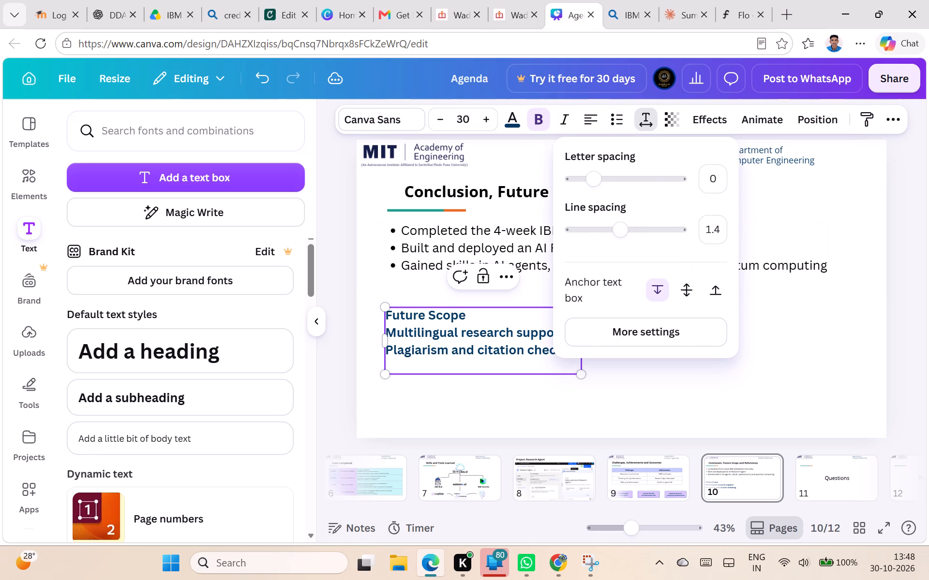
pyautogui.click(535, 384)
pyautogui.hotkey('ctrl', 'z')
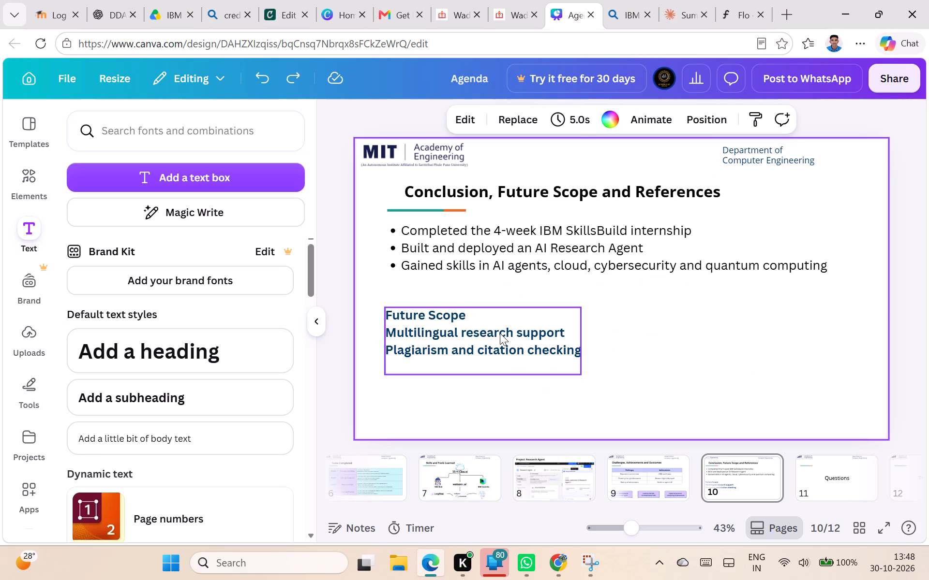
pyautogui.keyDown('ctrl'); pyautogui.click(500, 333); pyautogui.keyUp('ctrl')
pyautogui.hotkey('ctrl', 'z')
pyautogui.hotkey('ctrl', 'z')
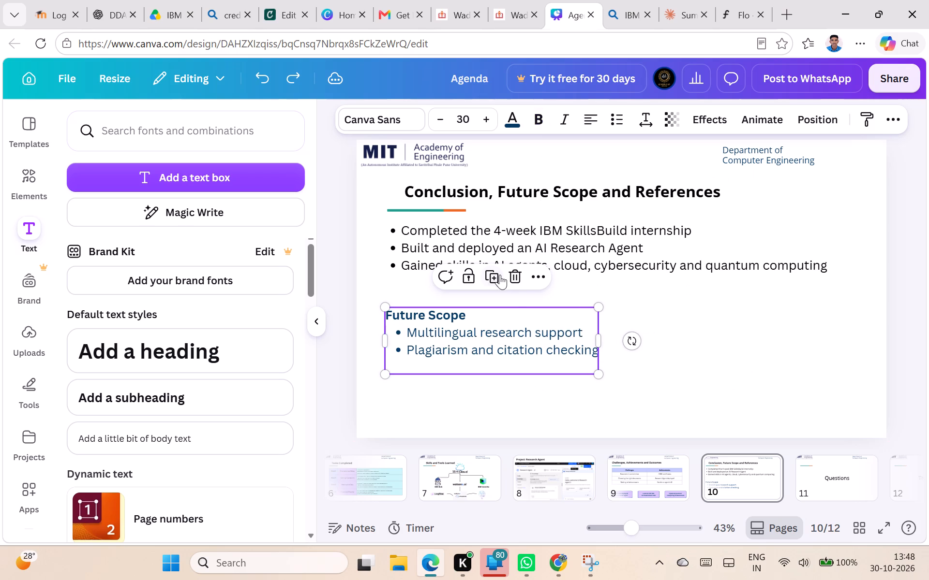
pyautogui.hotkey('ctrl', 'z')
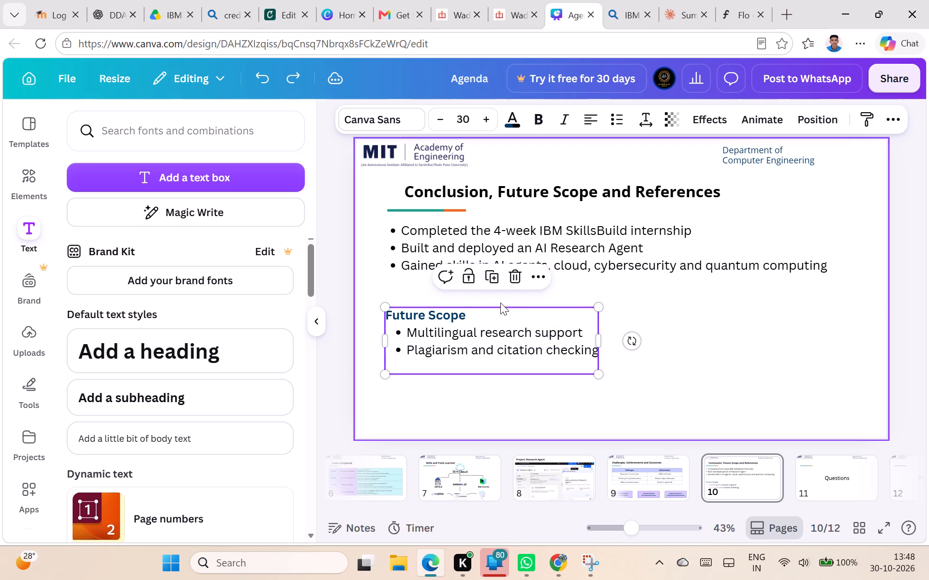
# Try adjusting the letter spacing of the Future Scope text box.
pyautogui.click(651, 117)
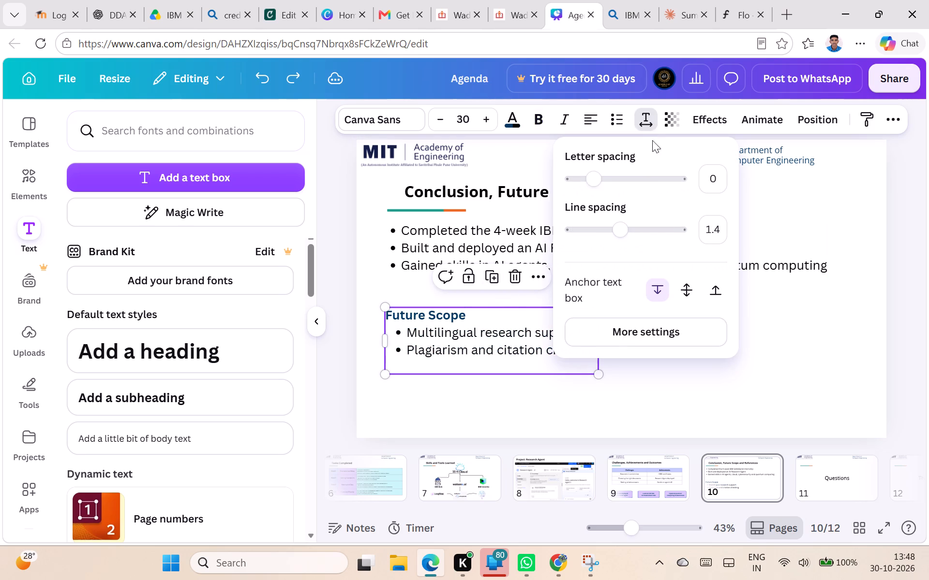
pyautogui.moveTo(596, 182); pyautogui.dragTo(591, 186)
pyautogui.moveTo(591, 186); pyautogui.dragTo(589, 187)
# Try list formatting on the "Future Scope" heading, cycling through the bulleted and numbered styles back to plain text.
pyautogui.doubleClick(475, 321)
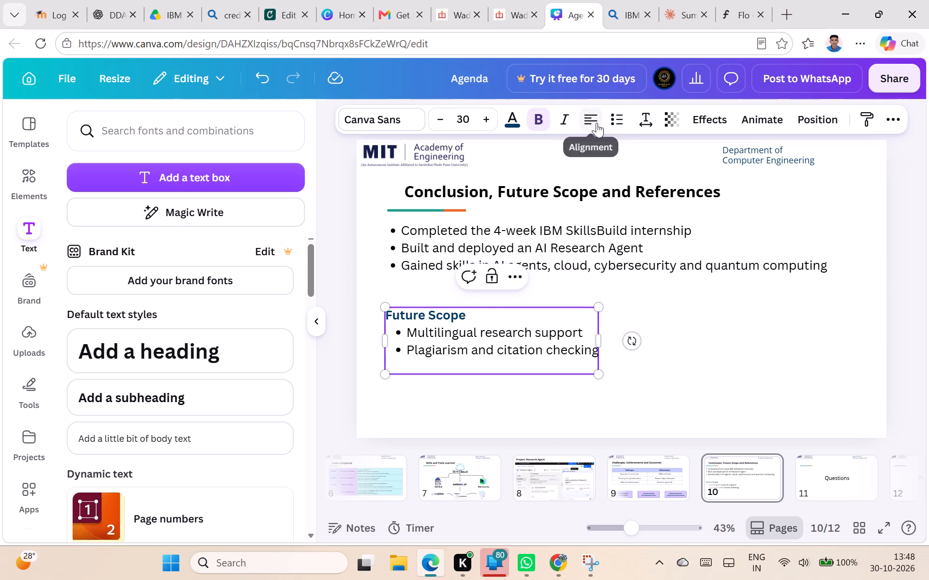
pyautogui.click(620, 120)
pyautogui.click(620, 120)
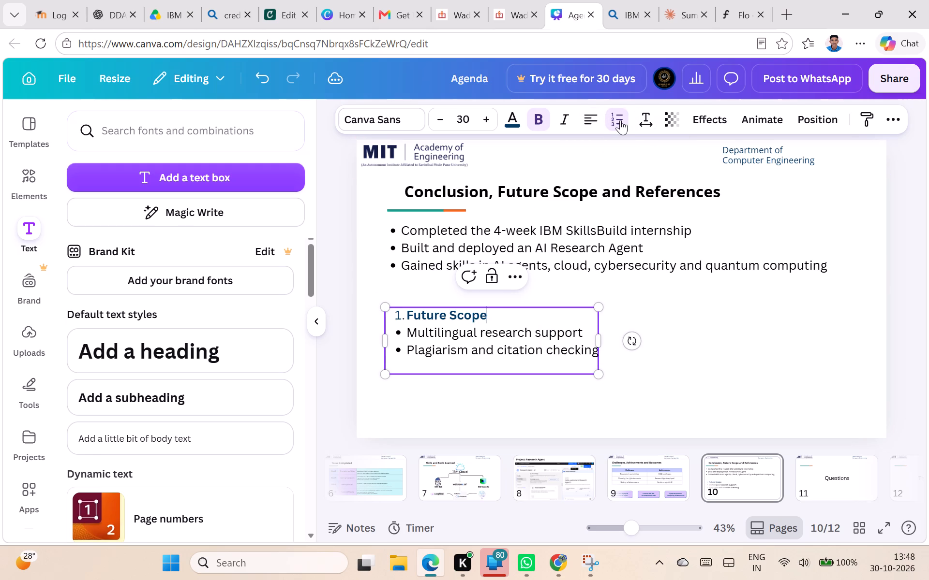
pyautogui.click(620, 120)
# Increase the line spacing of the "Future Scope" heading to about 1.63.
pyautogui.click(644, 118)
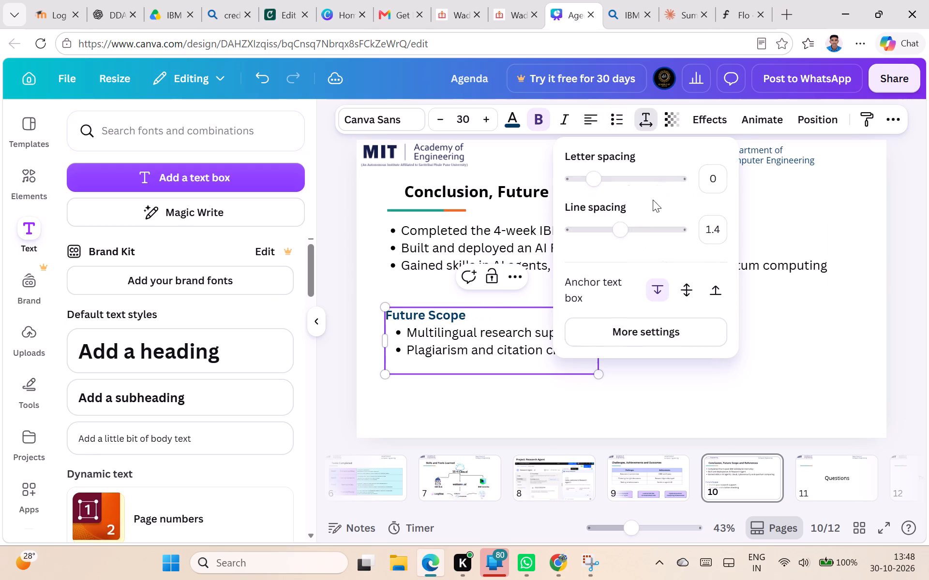
pyautogui.moveTo(624, 232); pyautogui.dragTo(633, 231)
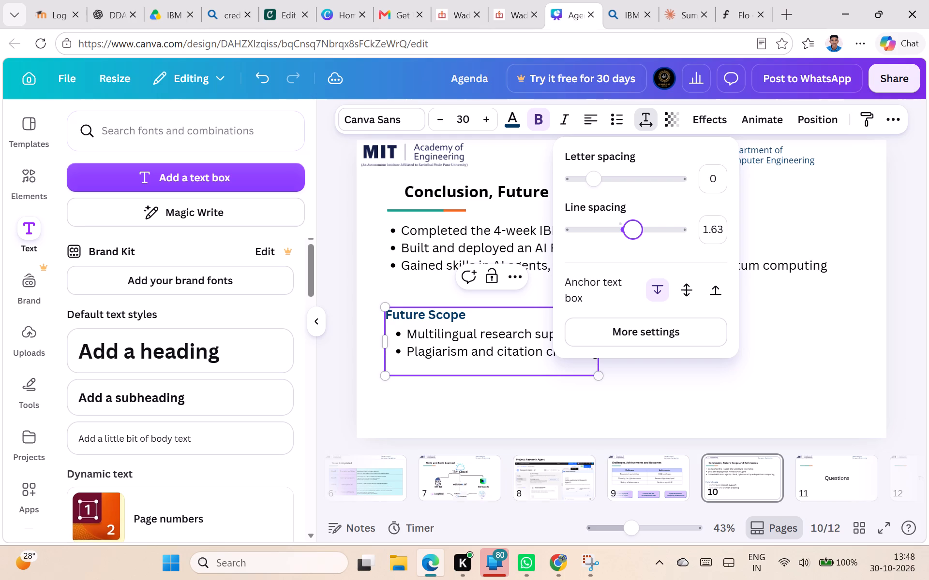
pyautogui.moveTo(633, 231); pyautogui.dragTo(634, 231)
pyautogui.click(751, 326)
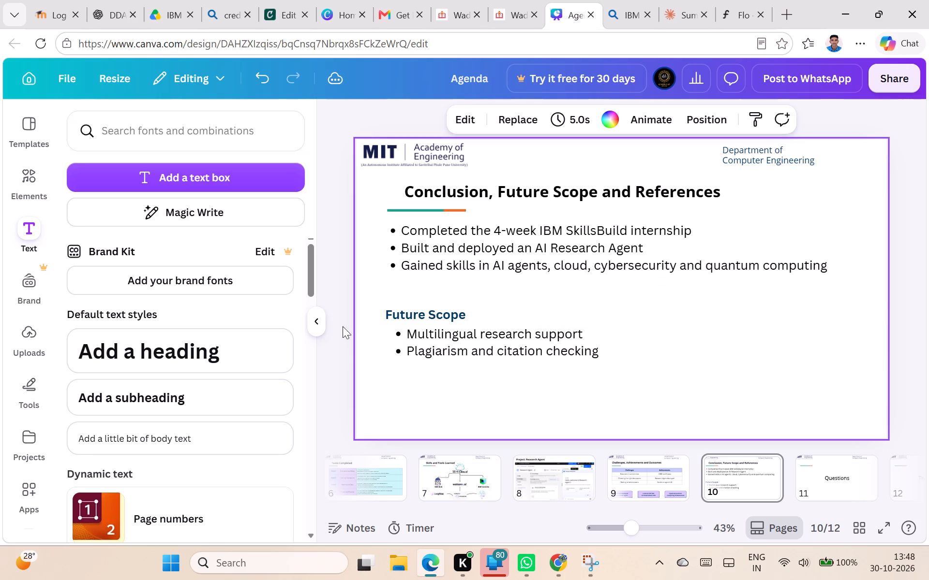
pyautogui.click(719, 340)
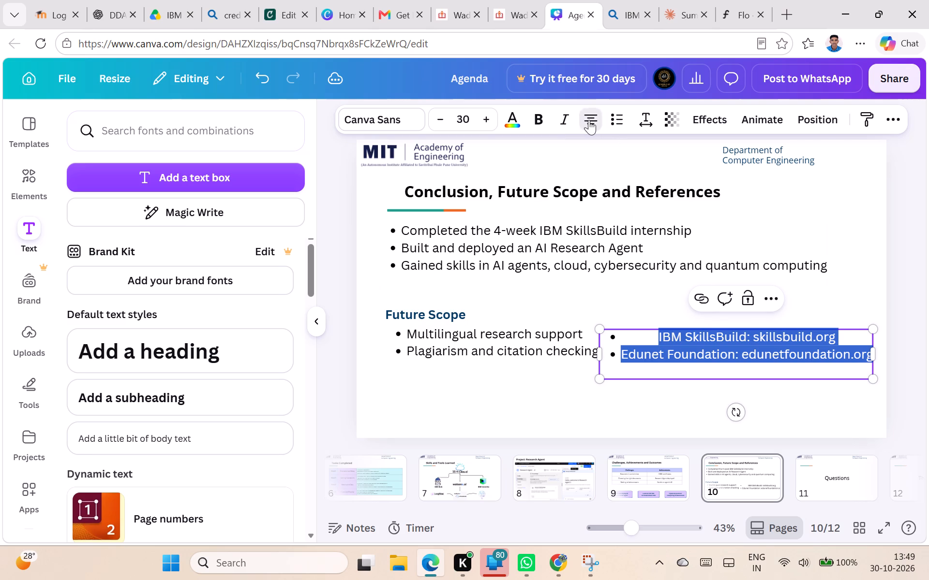
pyautogui.click(807, 336)
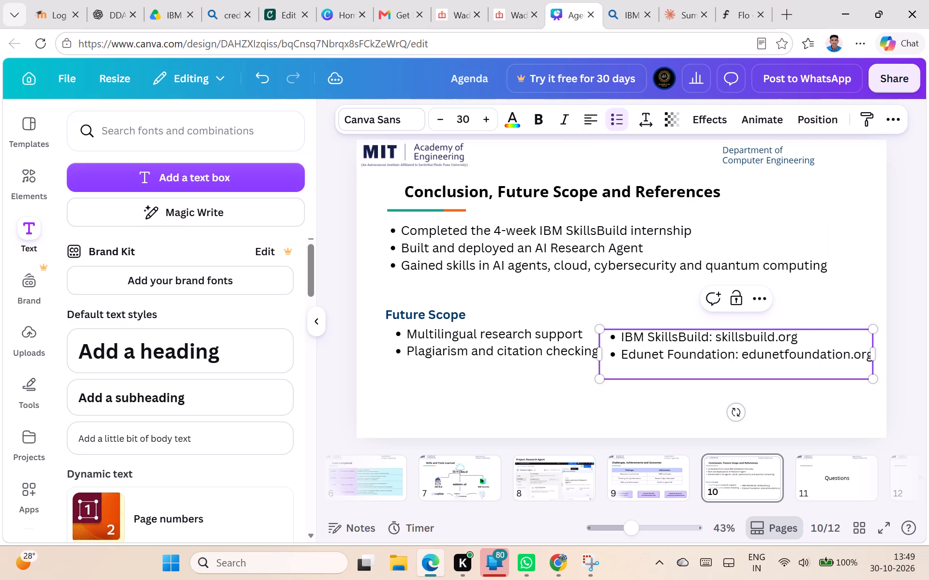
# Add an unbulleted heading line "References" above the two reference bullets.
pyautogui.click(622, 332)
pyautogui.press('Return')
pyautogui.press('Up')
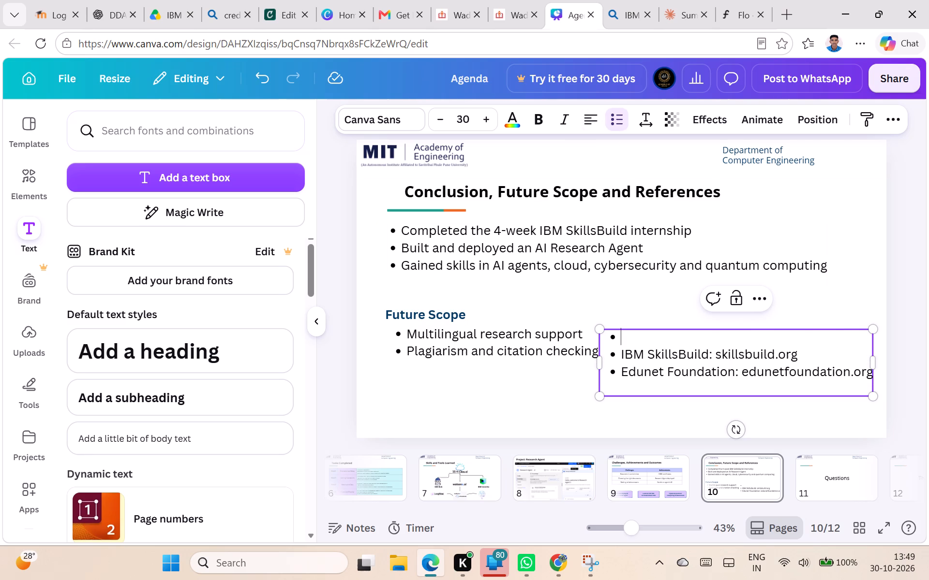
pyautogui.press('BackSpace')
pyautogui.write('Refe')
pyautogui.write('rence')
pyautogui.press('s')
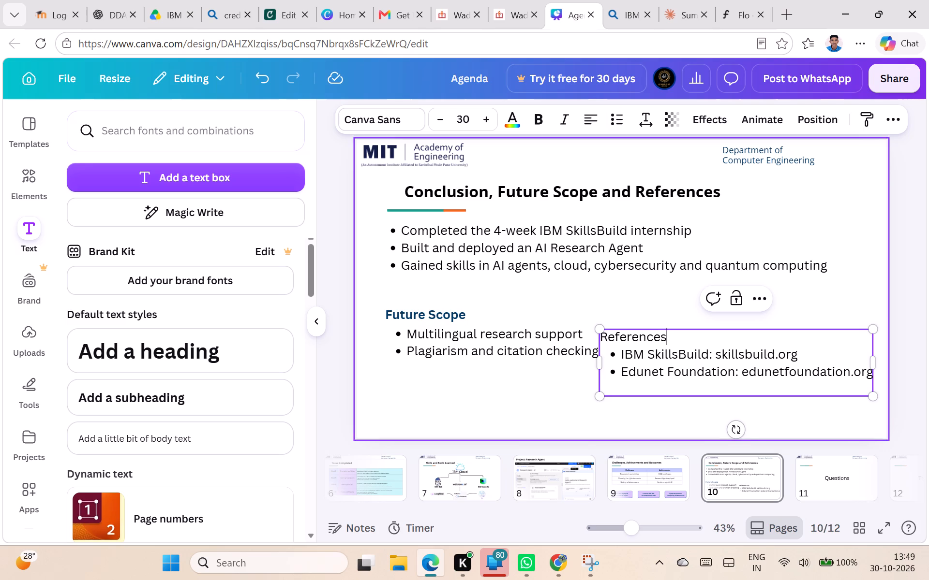
# Make the "References" heading bold and colour it the same dark blue as "Future Scope".
pyautogui.tripleClick(647, 334)
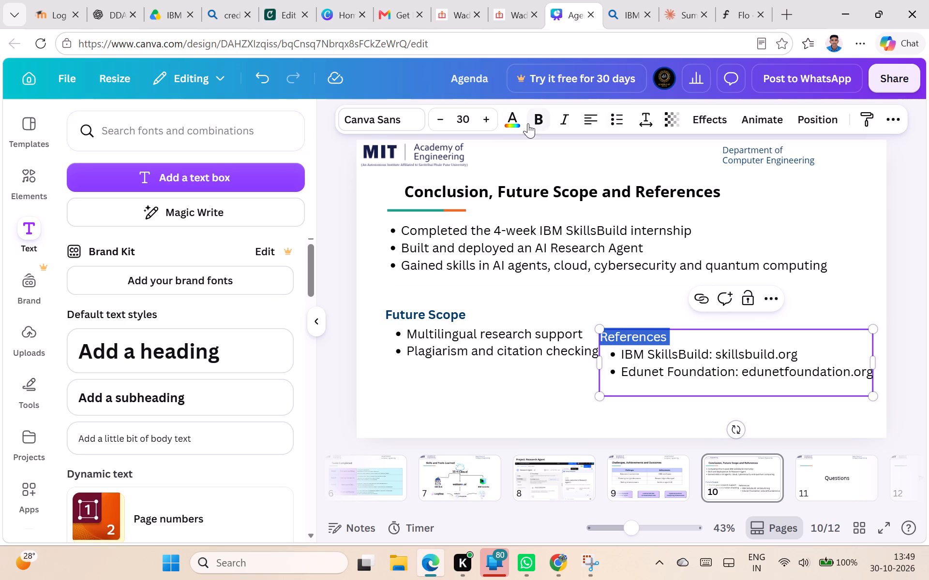
pyautogui.click(536, 115)
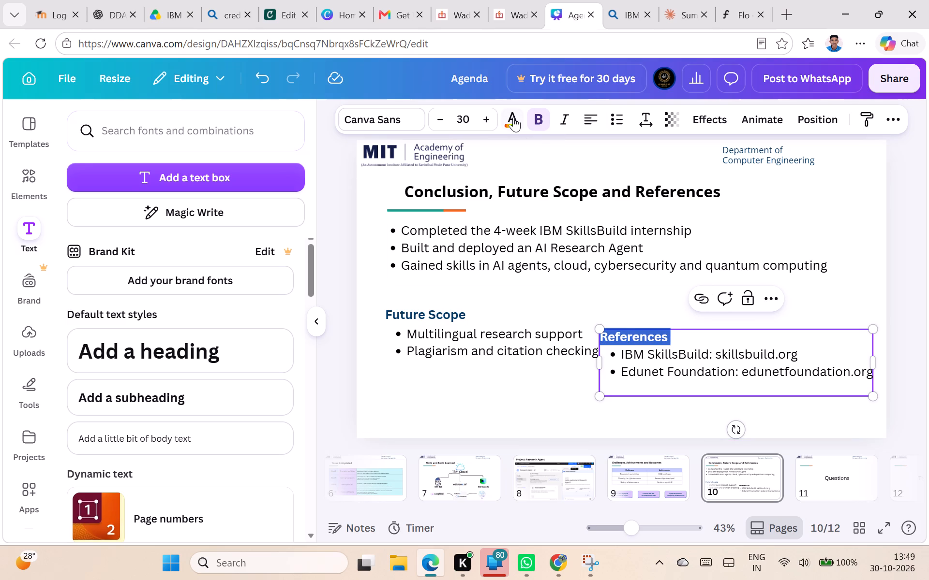
pyautogui.click(513, 117)
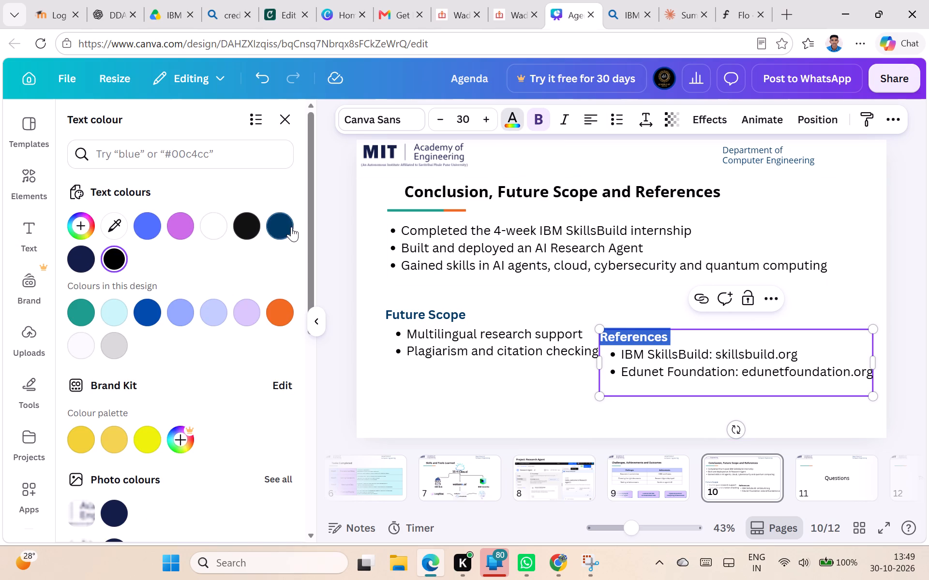
pyautogui.click(291, 227)
pyautogui.click(384, 399)
# Move the References text box so its heading lines up with the "Future Scope" heading and its edge meets the slide's edge.
pyautogui.moveTo(771, 374); pyautogui.dragTo(774, 351)
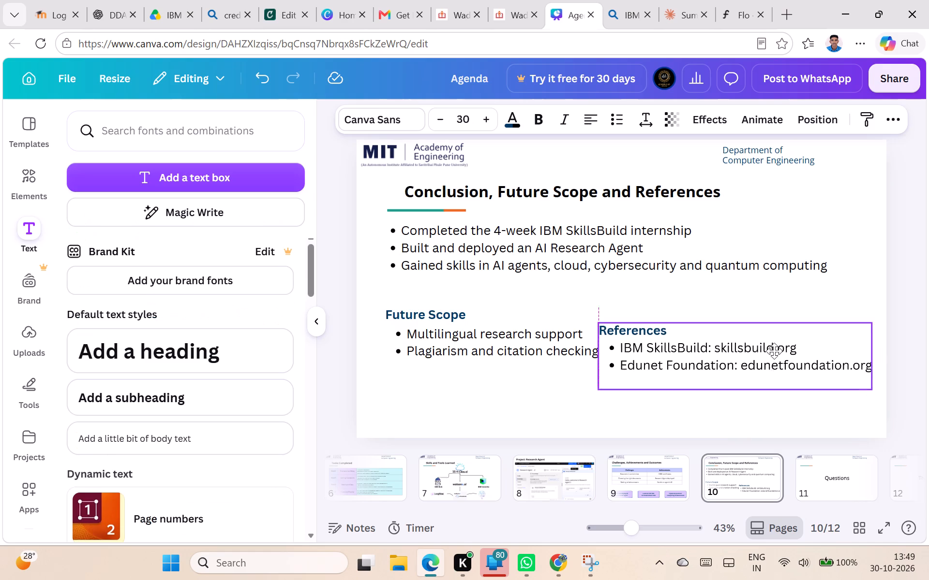
pyautogui.moveTo(774, 351); pyautogui.dragTo(782, 350)
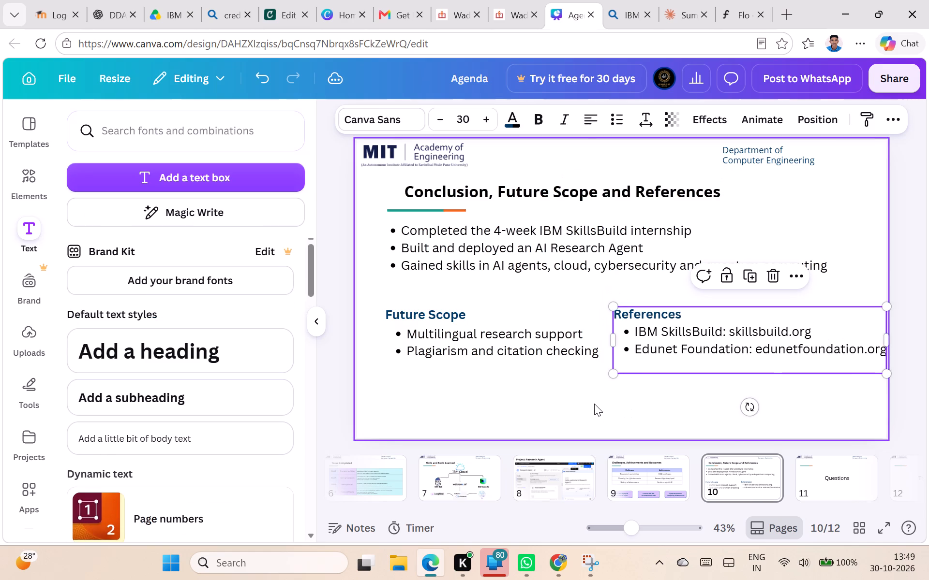
pyautogui.click(594, 404)
pyautogui.click(689, 353)
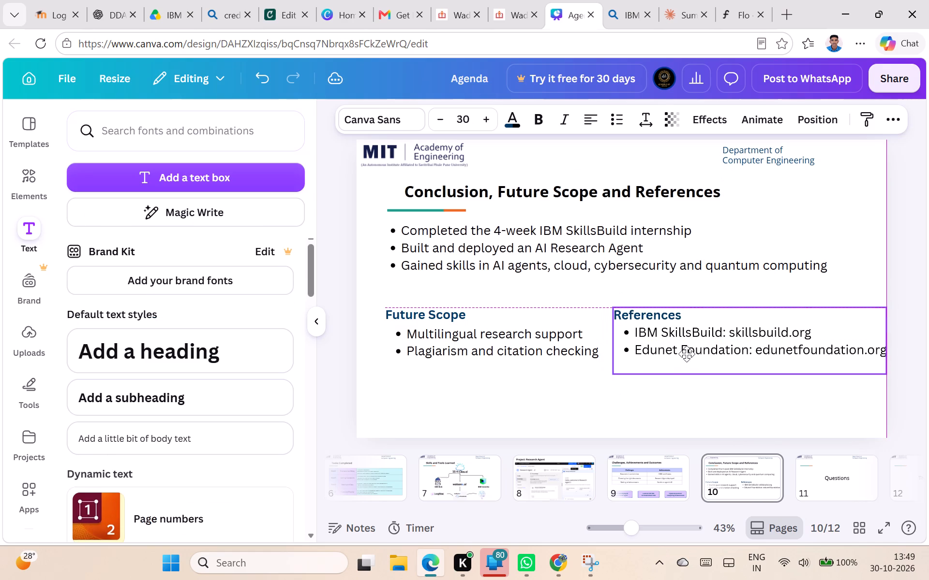
pyautogui.click(557, 376)
pyautogui.click(574, 397)
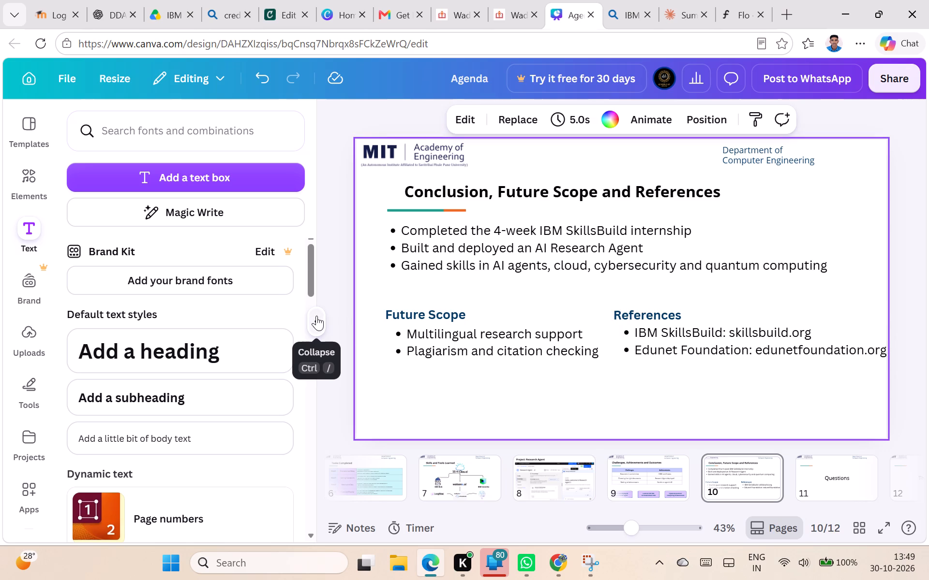
# Insert a Flowchart Process rectangle shape on slide 10, place it over the Future Scope text and widen it.
pyautogui.click(19, 180)
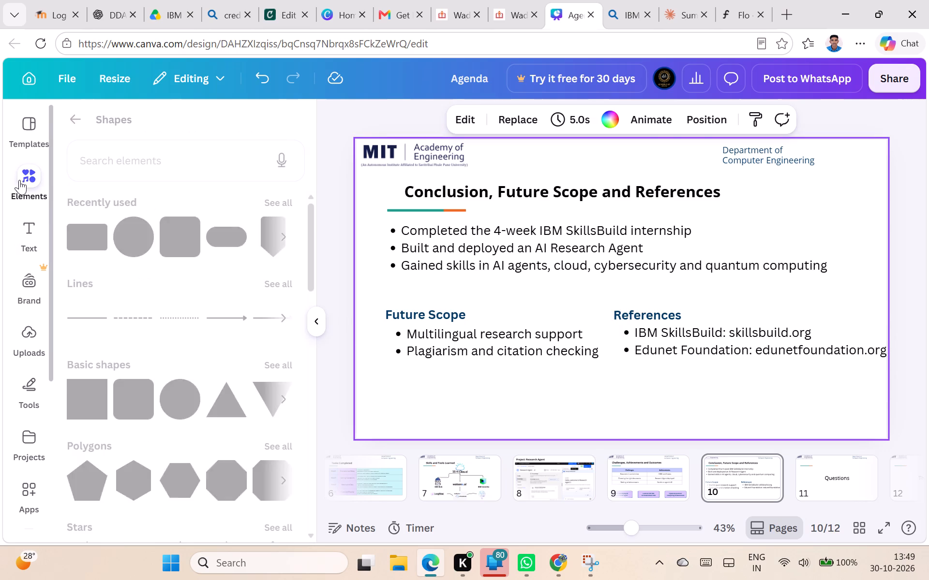
pyautogui.click(100, 235)
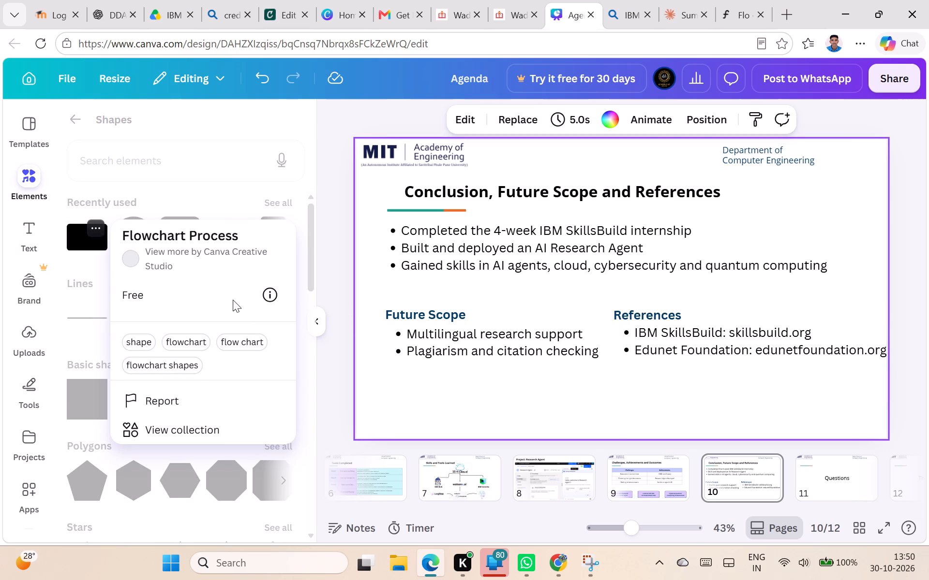
pyautogui.click(103, 263)
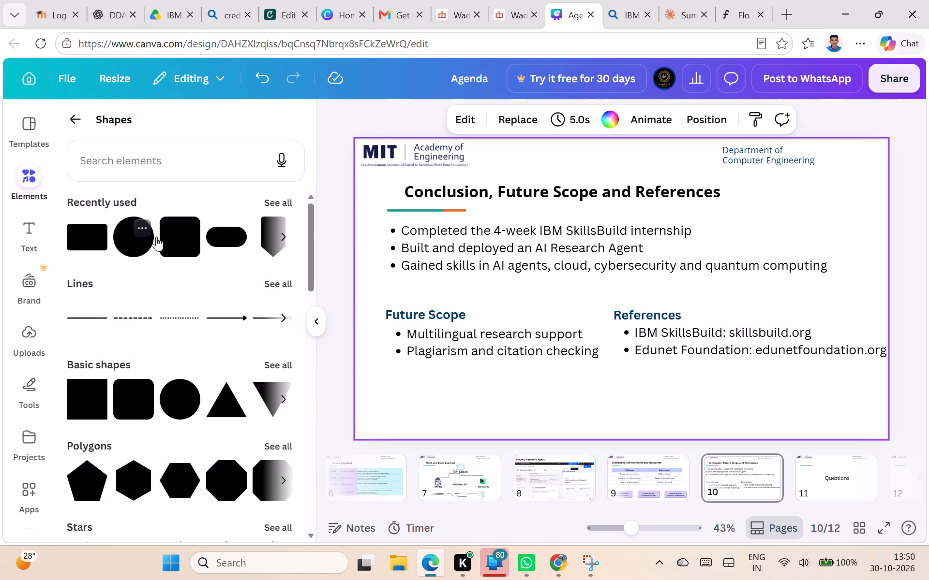
pyautogui.click(99, 244)
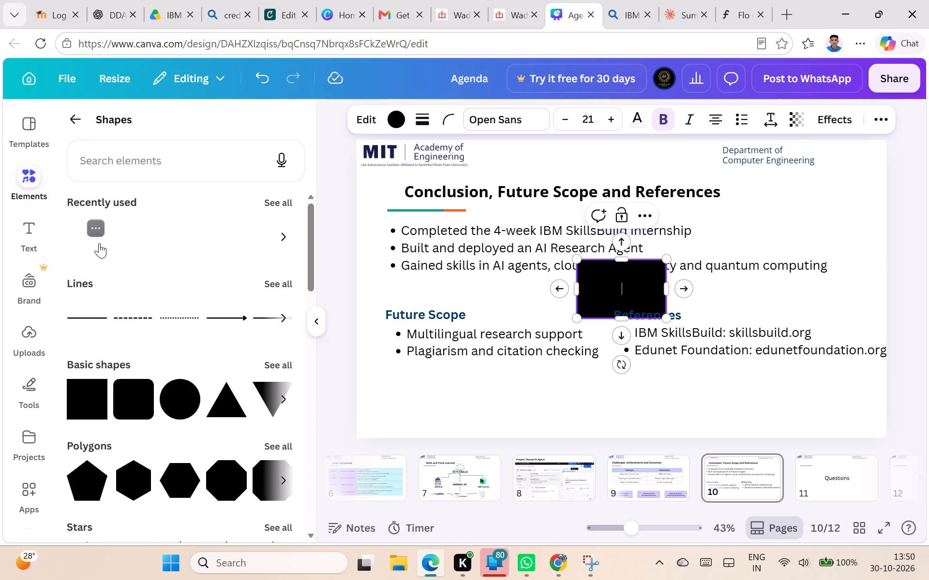
pyautogui.moveTo(642, 295); pyautogui.dragTo(441, 321)
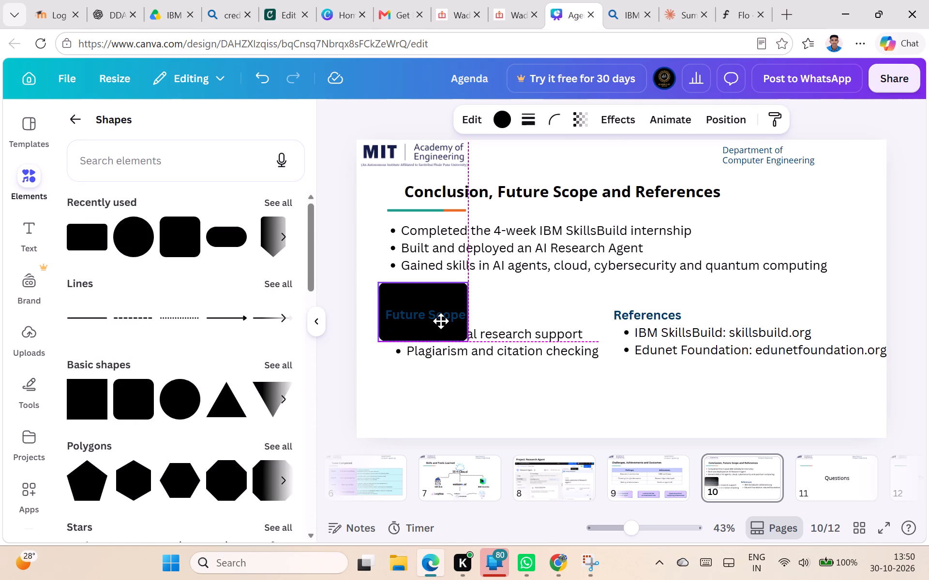
pyautogui.moveTo(441, 321); pyautogui.dragTo(440, 322)
pyautogui.moveTo(469, 347); pyautogui.dragTo(650, 354)
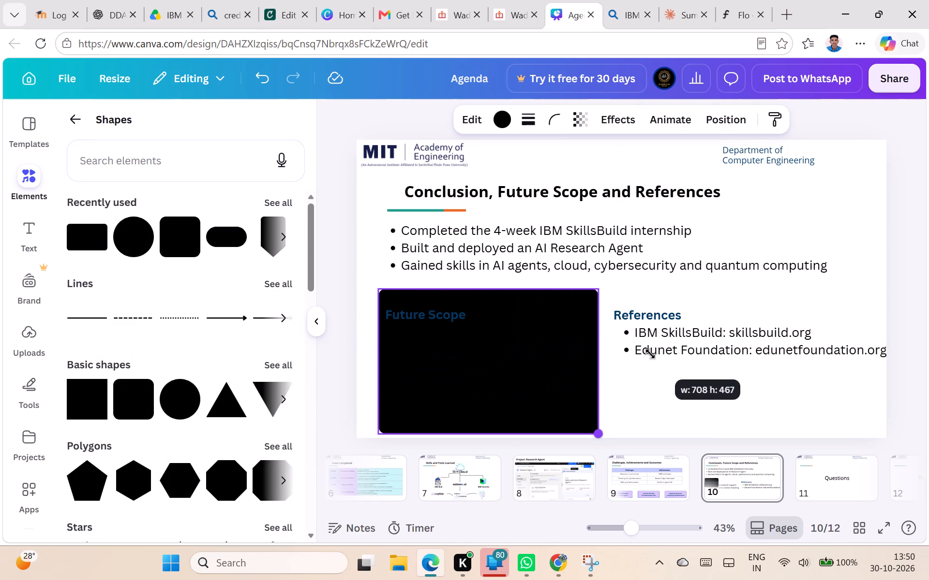
pyautogui.moveTo(650, 354); pyautogui.dragTo(475, 355)
pyautogui.moveTo(480, 323); pyautogui.dragTo(546, 322)
# Fill the rectangle white and resize it to frame the Future Scope heading and both bullets.
pyautogui.click(503, 122)
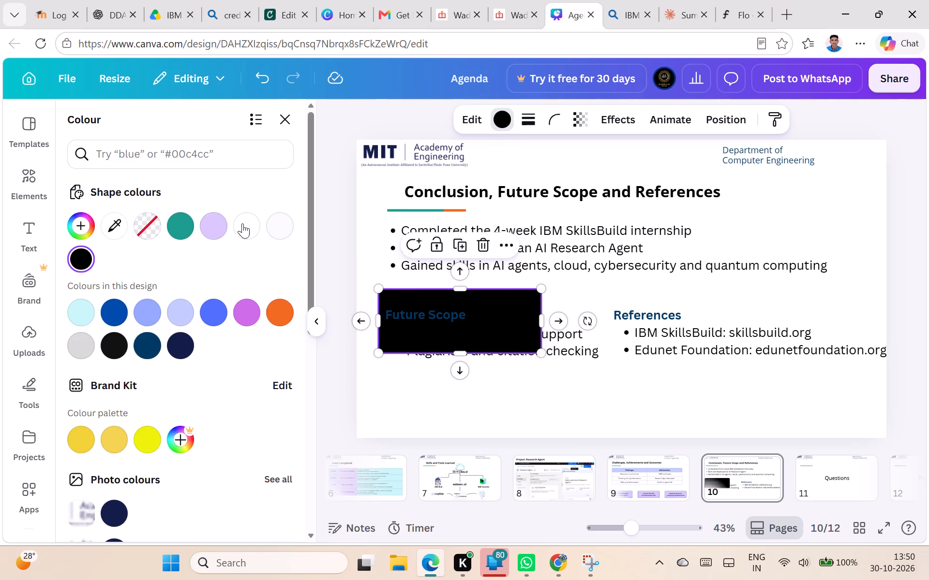
pyautogui.click(255, 225)
pyautogui.moveTo(543, 325); pyautogui.dragTo(606, 333)
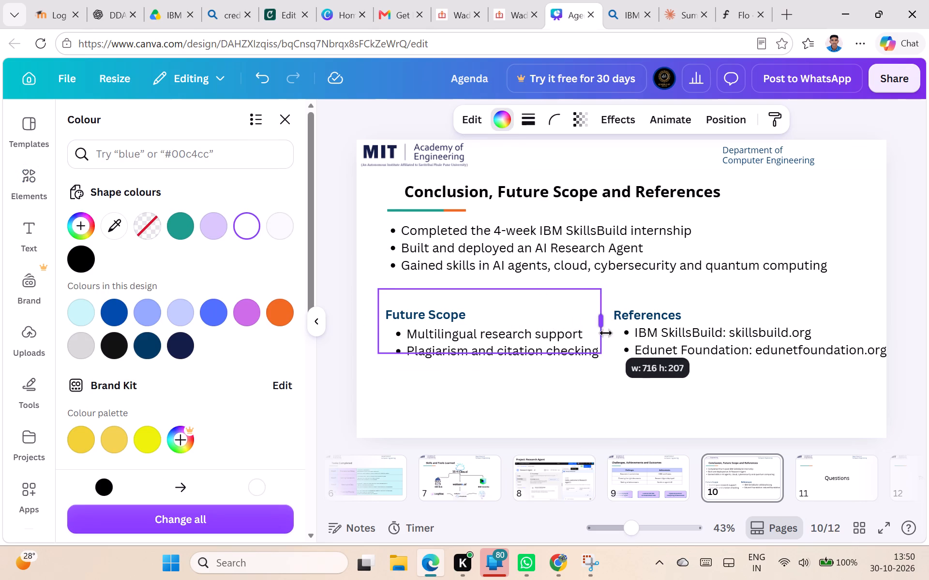
pyautogui.moveTo(606, 333); pyautogui.dragTo(606, 333)
pyautogui.moveTo(490, 354); pyautogui.dragTo(491, 375)
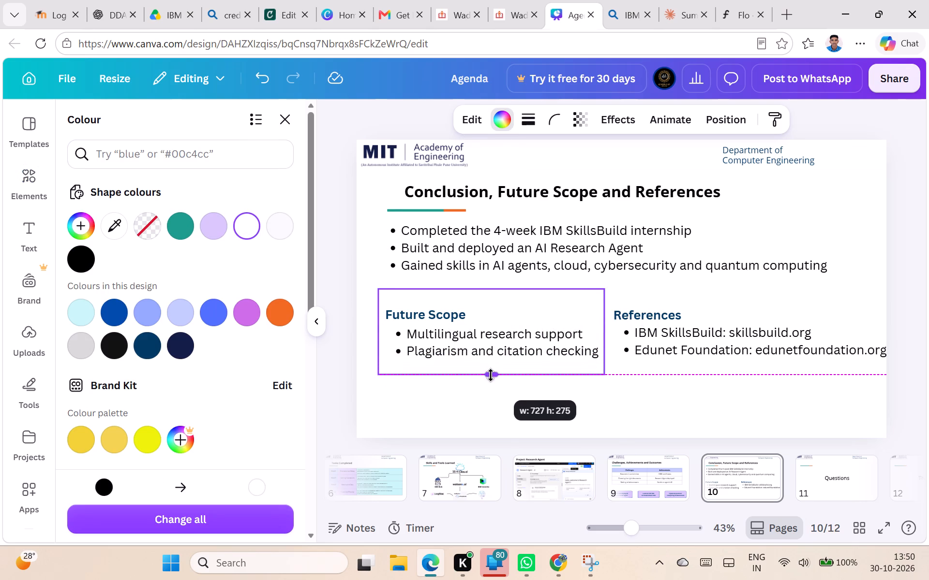
pyautogui.moveTo(491, 375); pyautogui.dragTo(491, 365)
pyautogui.moveTo(494, 289); pyautogui.dragTo(496, 304)
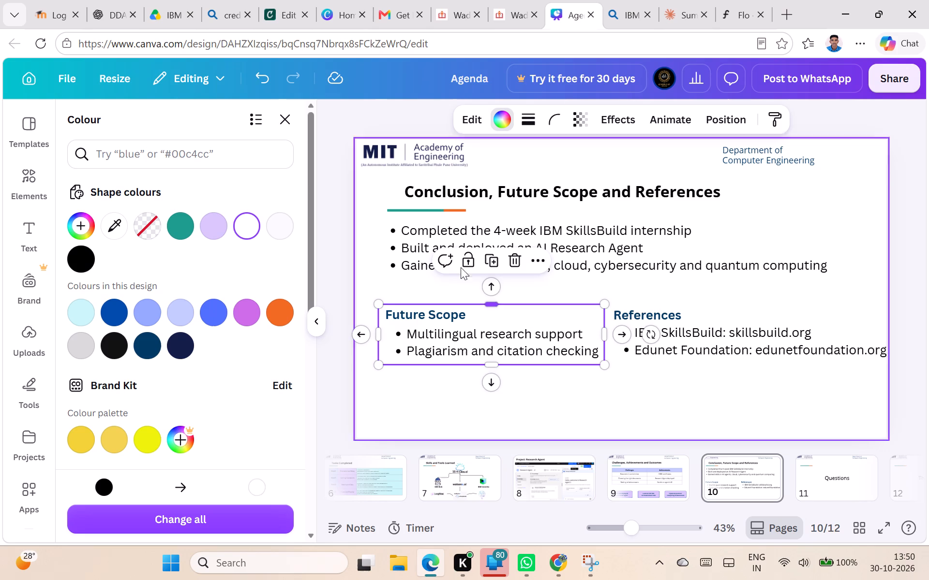
# Give the Future Scope box a solid teal border.
pyautogui.click(523, 122)
pyautogui.click(470, 165)
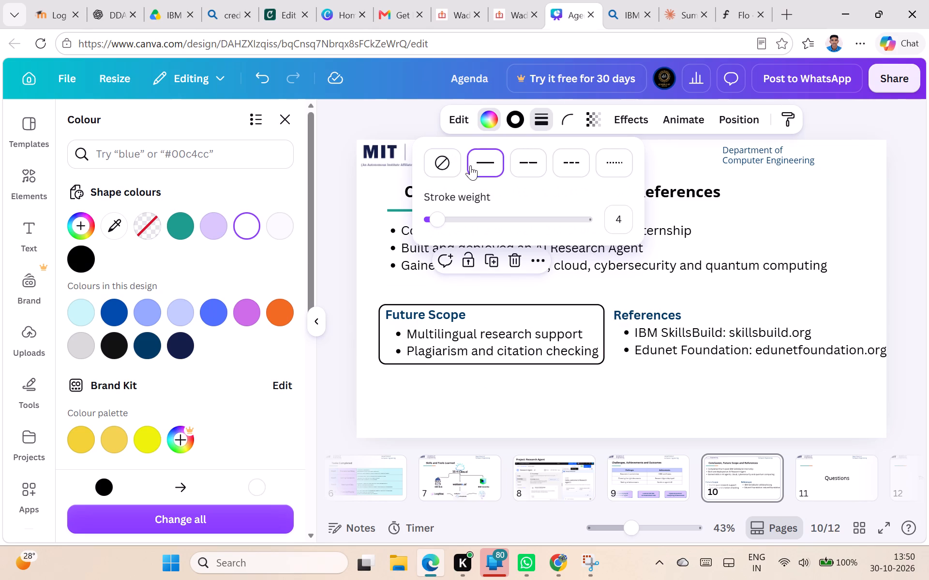
pyautogui.click(510, 119)
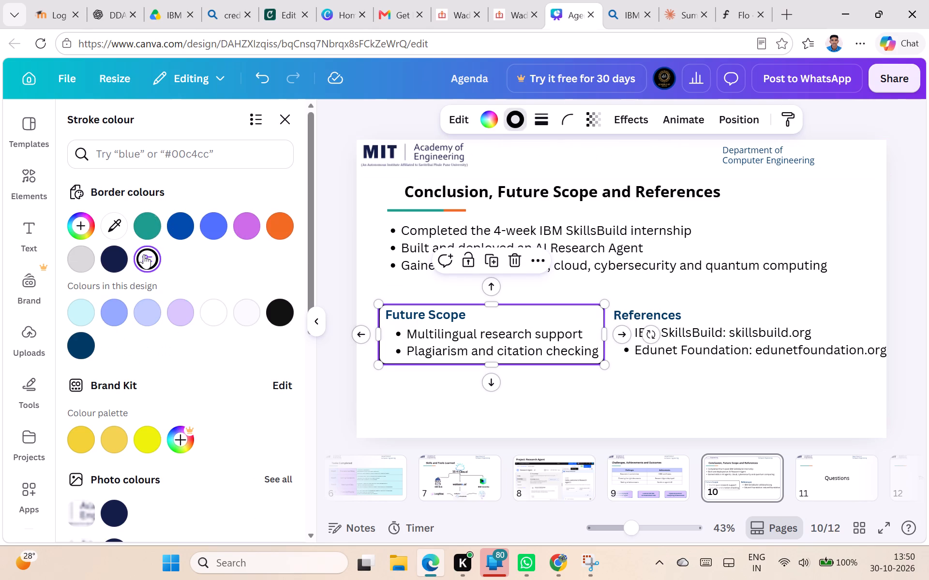
pyautogui.click(144, 254)
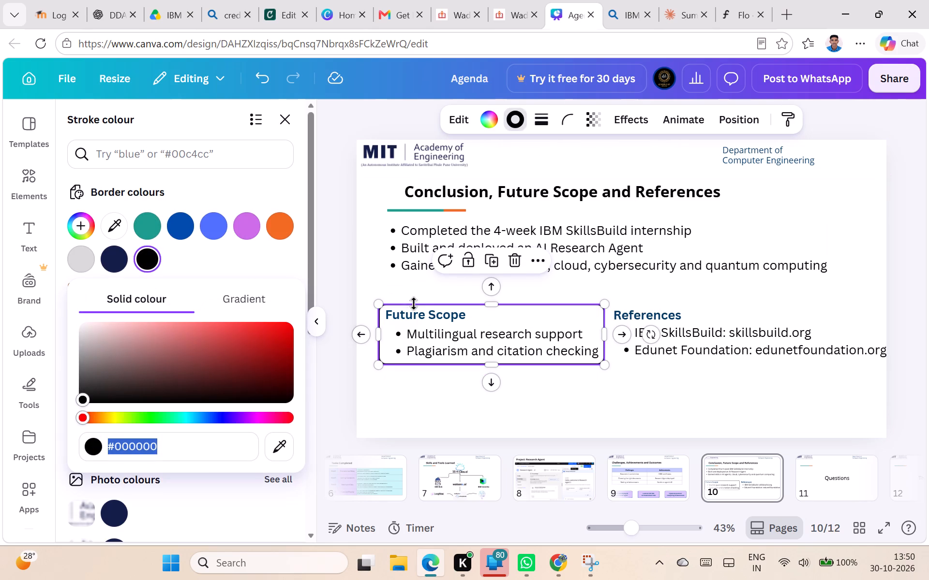
pyautogui.click(145, 221)
# Shift the Future Scope box slightly down, extend its bottom edge, and lower the text to sit inside it.
pyautogui.moveTo(487, 342); pyautogui.dragTo(487, 347)
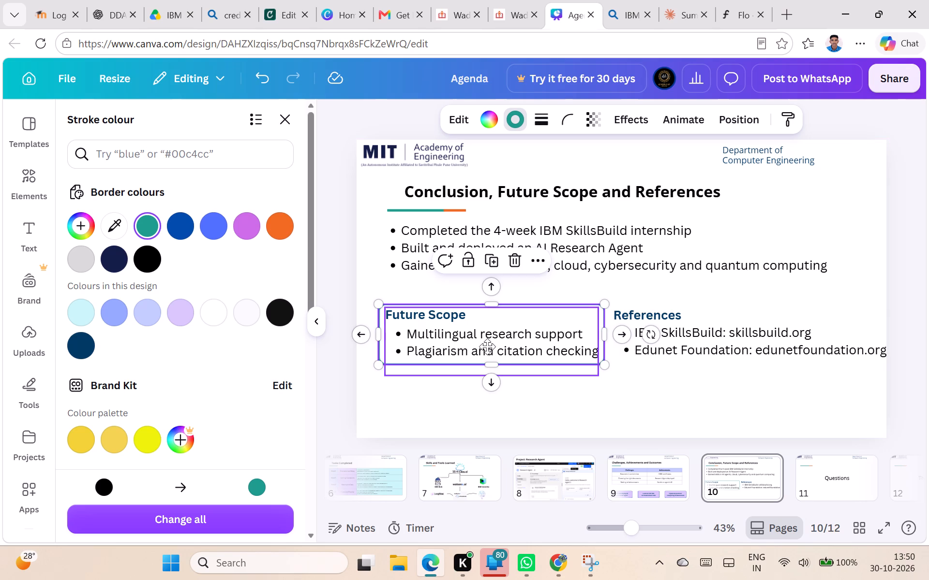
pyautogui.moveTo(487, 347); pyautogui.dragTo(487, 347)
pyautogui.moveTo(499, 365); pyautogui.dragTo(498, 372)
pyautogui.click(583, 397)
pyautogui.moveTo(513, 344); pyautogui.dragTo(515, 351)
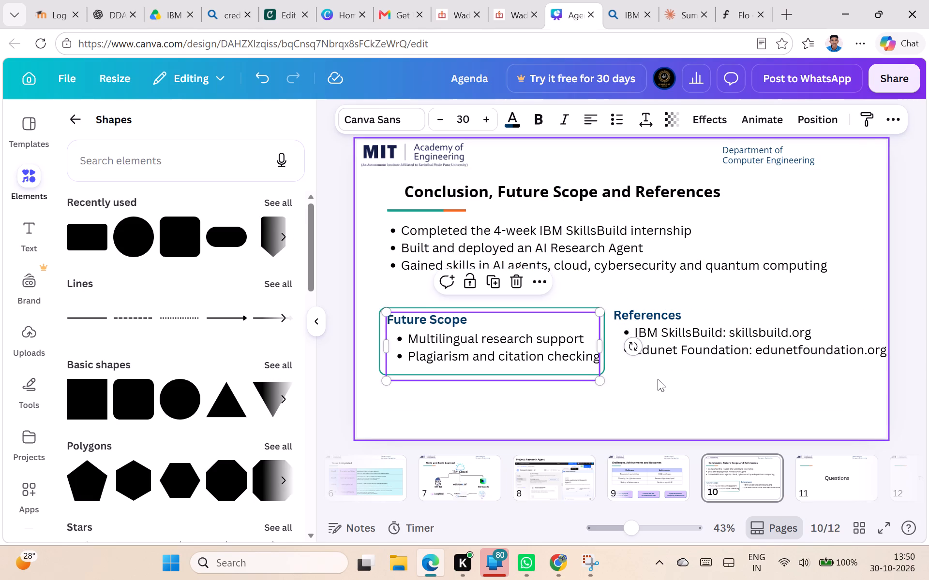
pyautogui.click(658, 379)
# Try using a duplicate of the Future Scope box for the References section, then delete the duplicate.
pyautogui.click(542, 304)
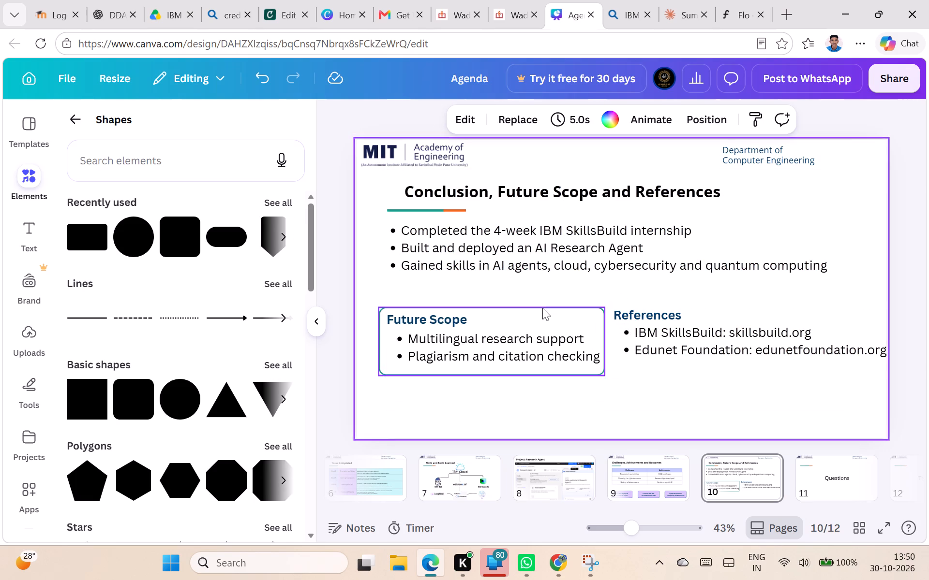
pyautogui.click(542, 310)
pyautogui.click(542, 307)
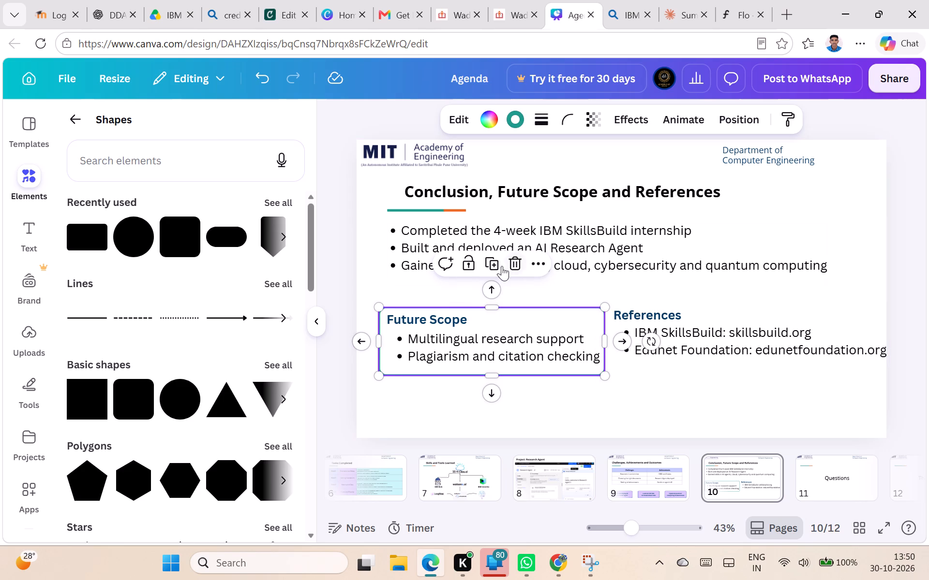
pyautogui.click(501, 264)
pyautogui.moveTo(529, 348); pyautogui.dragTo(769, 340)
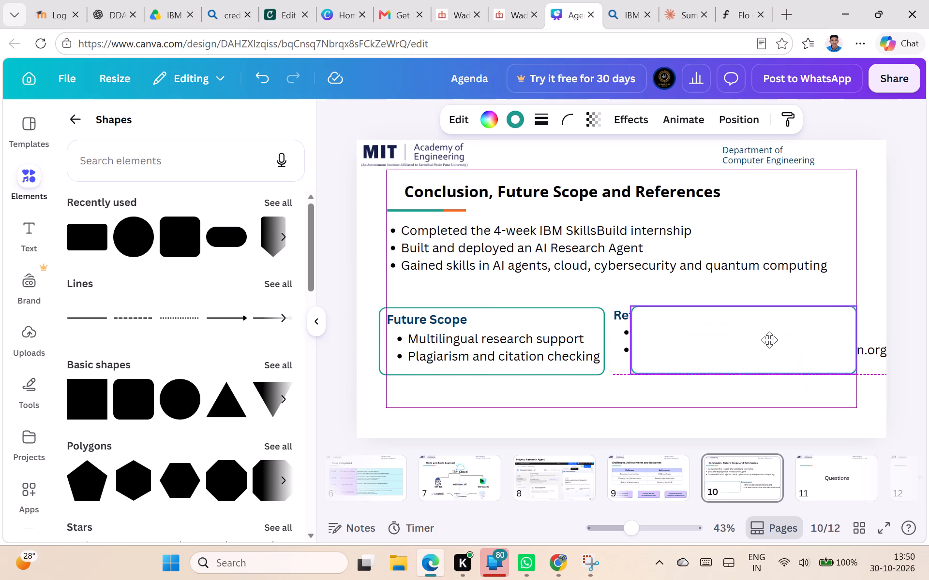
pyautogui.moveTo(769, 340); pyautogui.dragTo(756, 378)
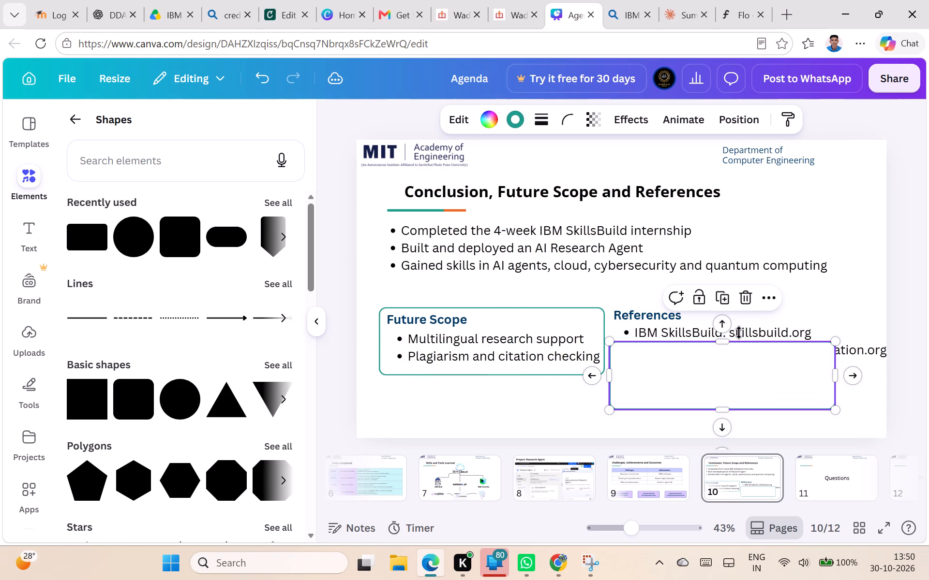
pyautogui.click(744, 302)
# Insert a second Flowchart Process rectangle shape and give it a solid teal border.
pyautogui.click(83, 247)
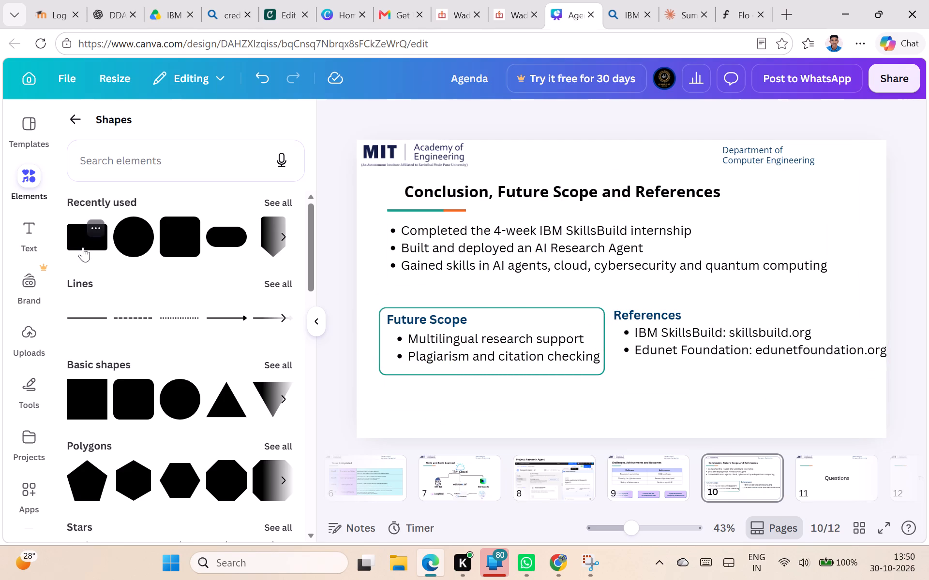
pyautogui.moveTo(625, 286); pyautogui.dragTo(630, 299)
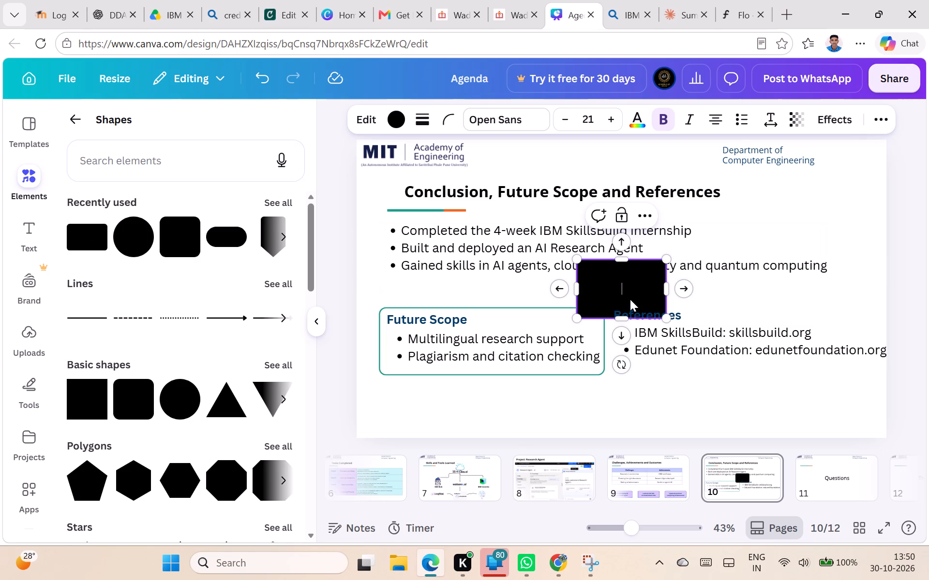
pyautogui.click(421, 125)
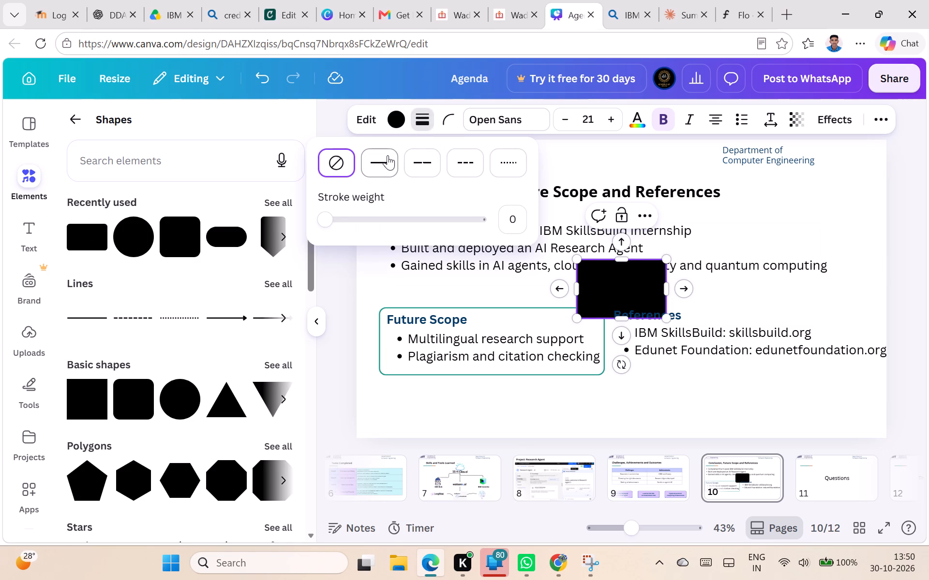
pyautogui.click(388, 155)
pyautogui.click(405, 116)
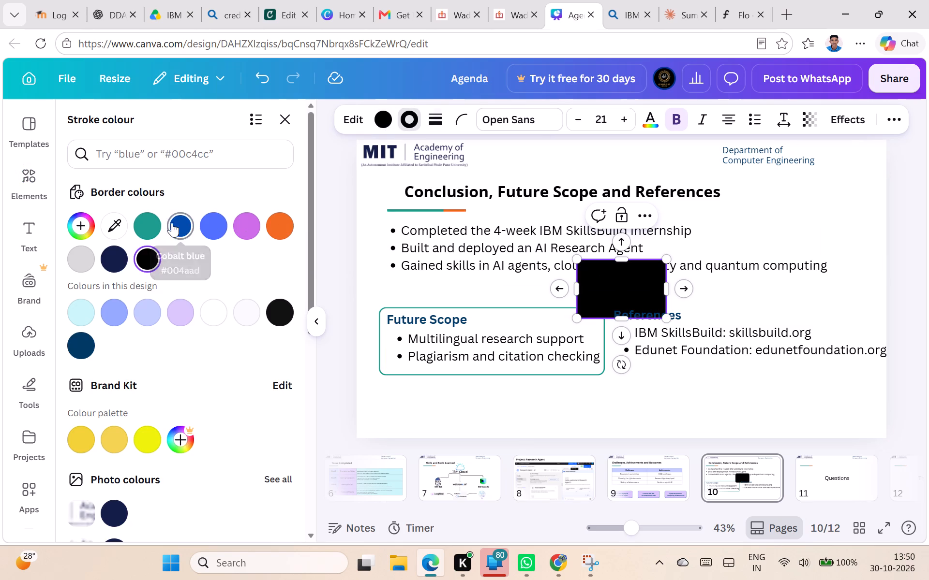
pyautogui.click(152, 221)
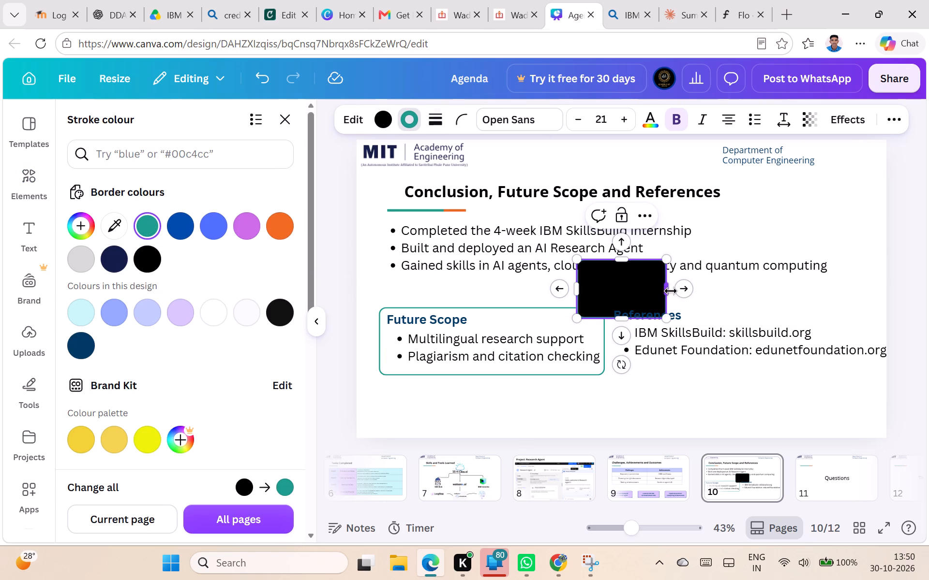
# Fill the second rectangle white, widen it, and adjust its top and bottom edges to the height of the References text.
pyautogui.moveTo(671, 291); pyautogui.dragTo(822, 288)
pyautogui.click(384, 112)
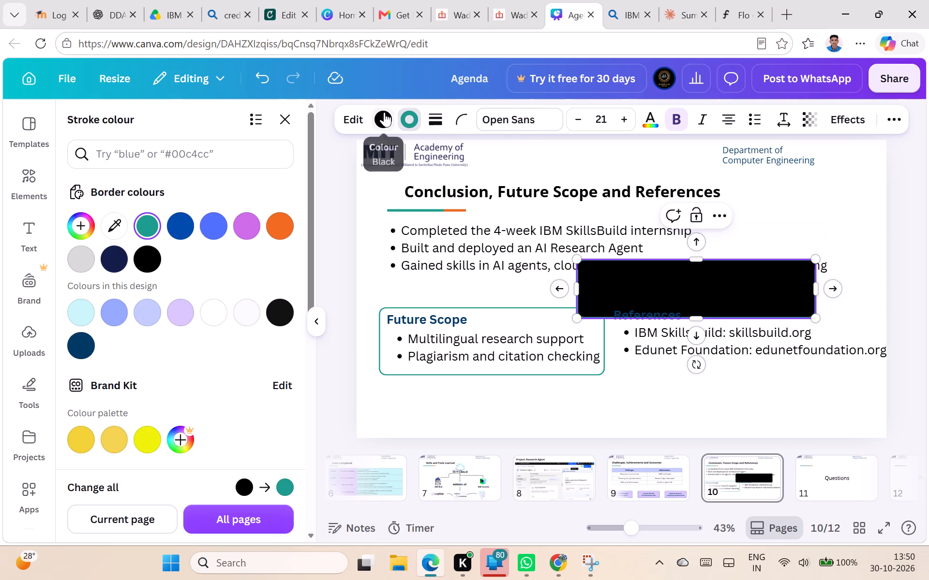
pyautogui.click(255, 227)
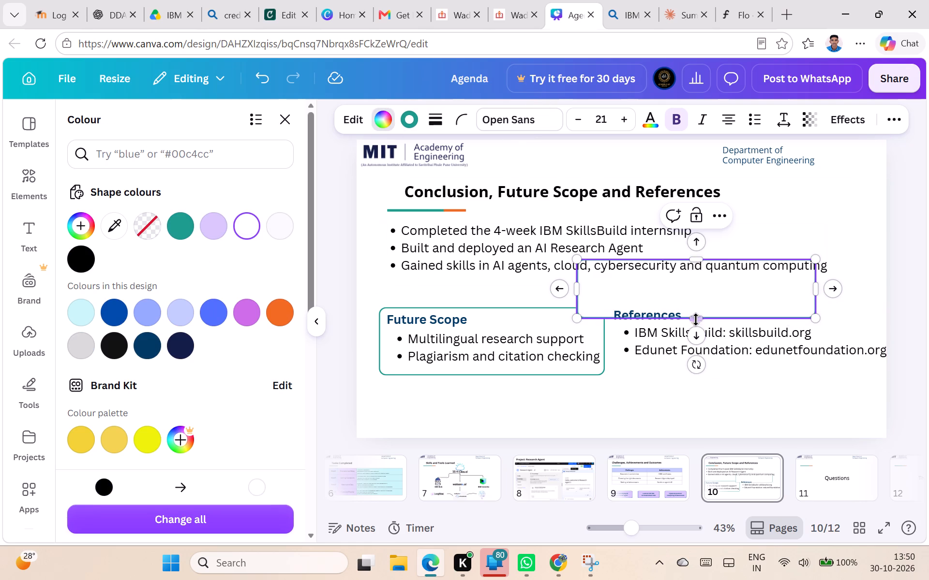
pyautogui.moveTo(699, 318); pyautogui.dragTo(719, 365)
pyautogui.click(704, 327)
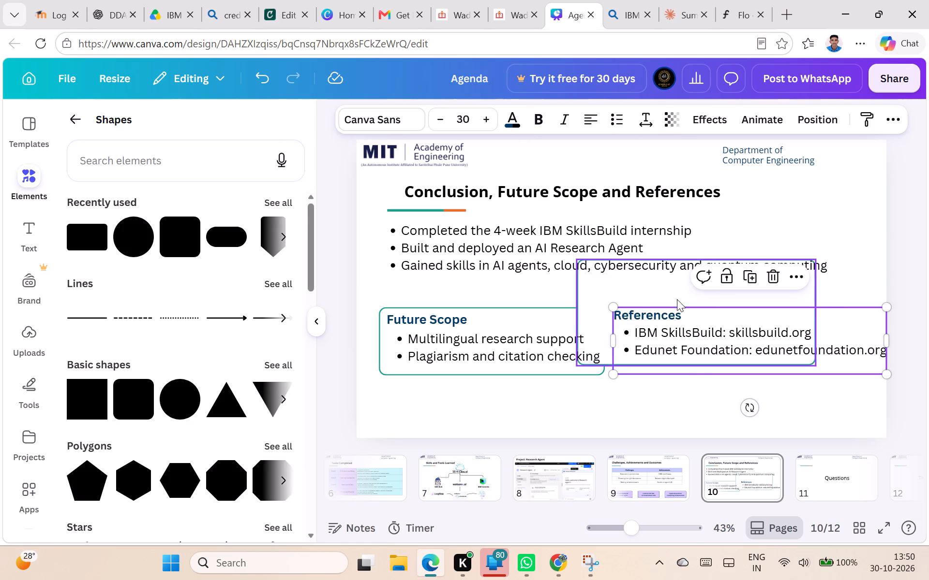
pyautogui.click(636, 293)
pyautogui.moveTo(693, 262); pyautogui.dragTo(701, 308)
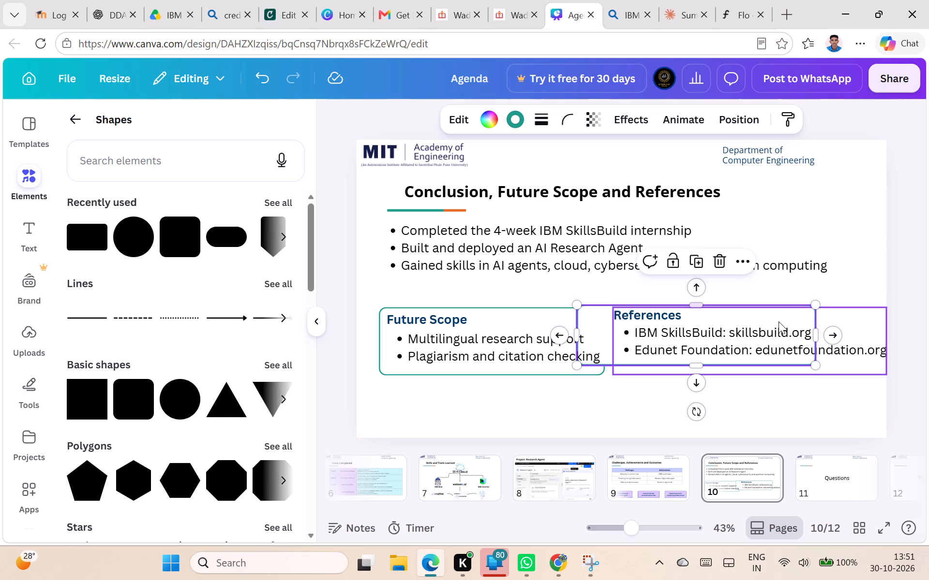
# Move the References text clear and fit the second box beside the Future Scope box, matching its height and widening it.
pyautogui.click(739, 390)
pyautogui.moveTo(730, 350); pyautogui.dragTo(734, 357)
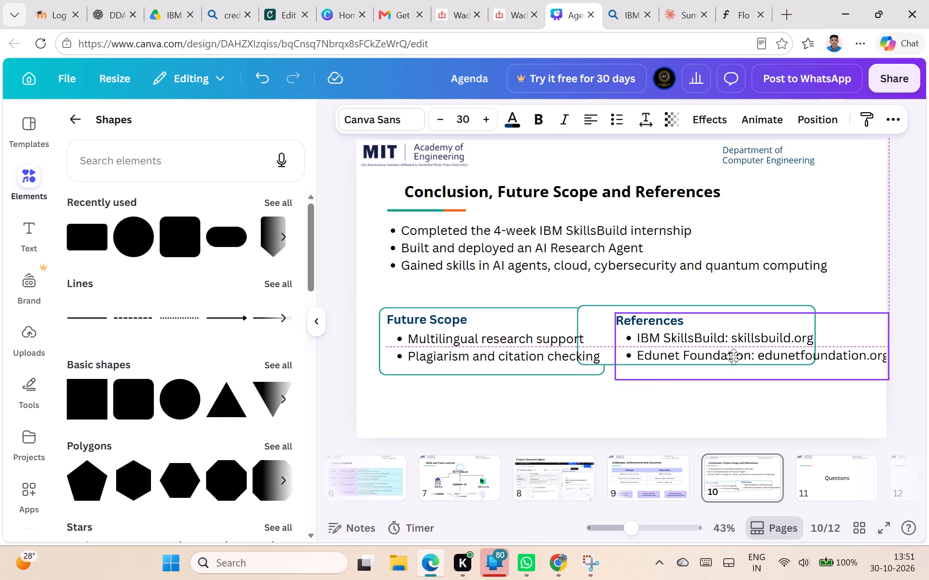
pyautogui.moveTo(734, 357); pyautogui.dragTo(705, 417)
pyautogui.moveTo(749, 313); pyautogui.dragTo(782, 314)
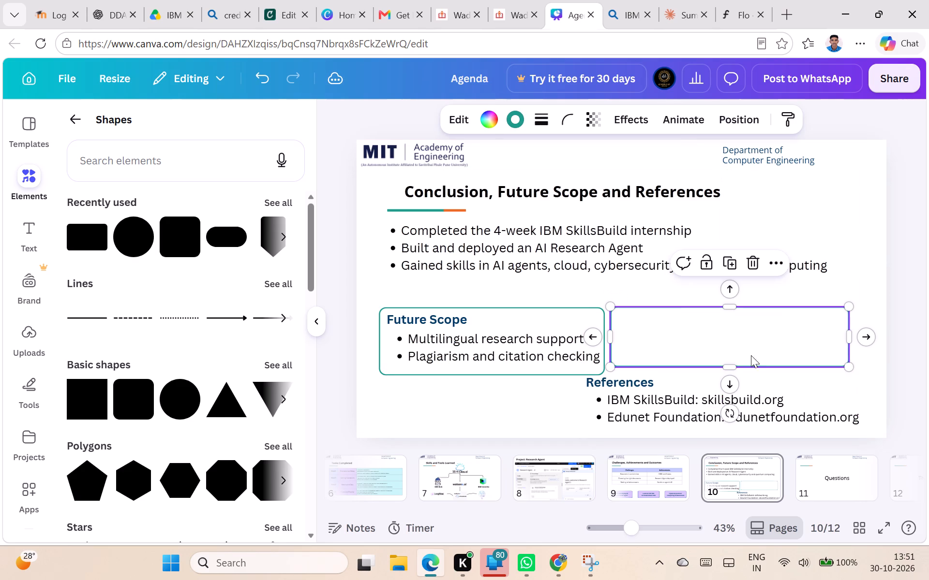
pyautogui.moveTo(737, 365); pyautogui.dragTo(737, 370)
pyautogui.moveTo(849, 338); pyautogui.dragTo(868, 336)
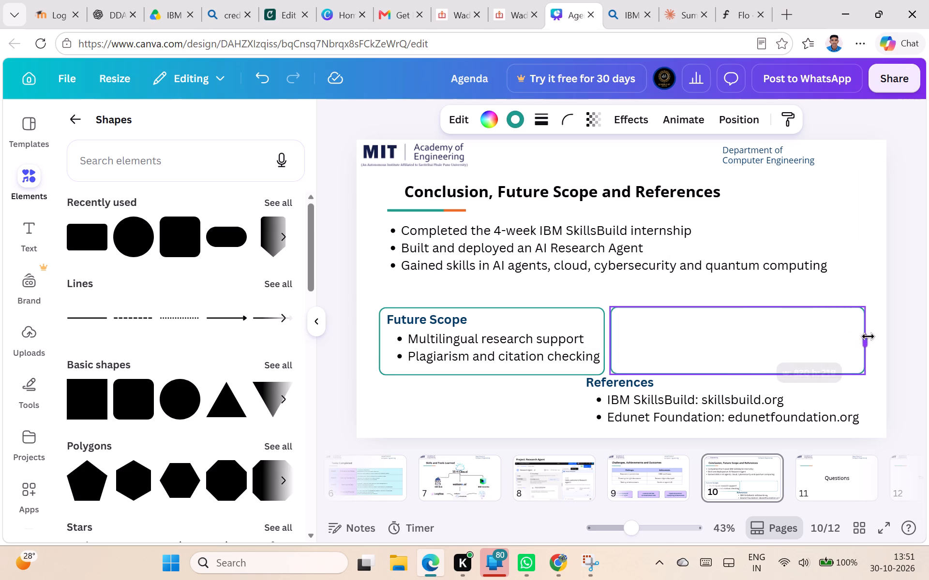
pyautogui.moveTo(868, 336); pyautogui.dragTo(873, 335)
# Move the References text onto the second box, with its heading level with the Future Scope heading.
pyautogui.moveTo(800, 409); pyautogui.dragTo(820, 347)
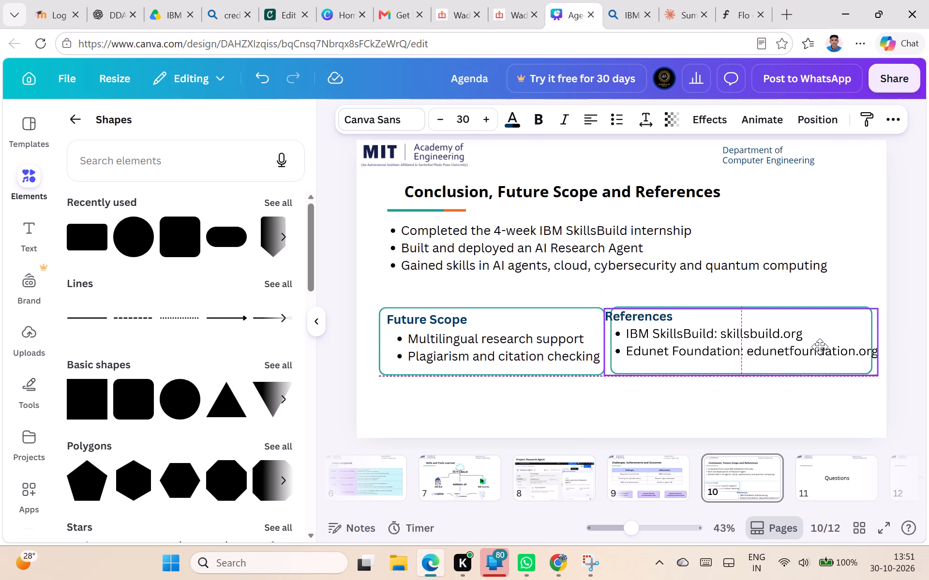
pyautogui.moveTo(820, 347); pyautogui.dragTo(828, 345)
# Delete the space between "Edunet Foundation:" and "edunetfoundation.org" in the second reference bullet.
pyautogui.click(832, 354)
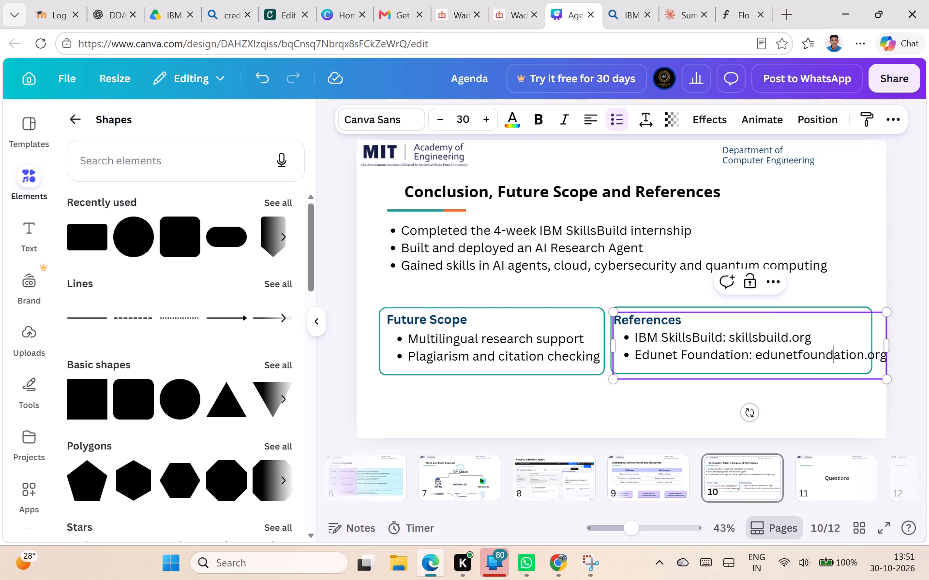
pyautogui.click(755, 355)
pyautogui.press('BackSpace')
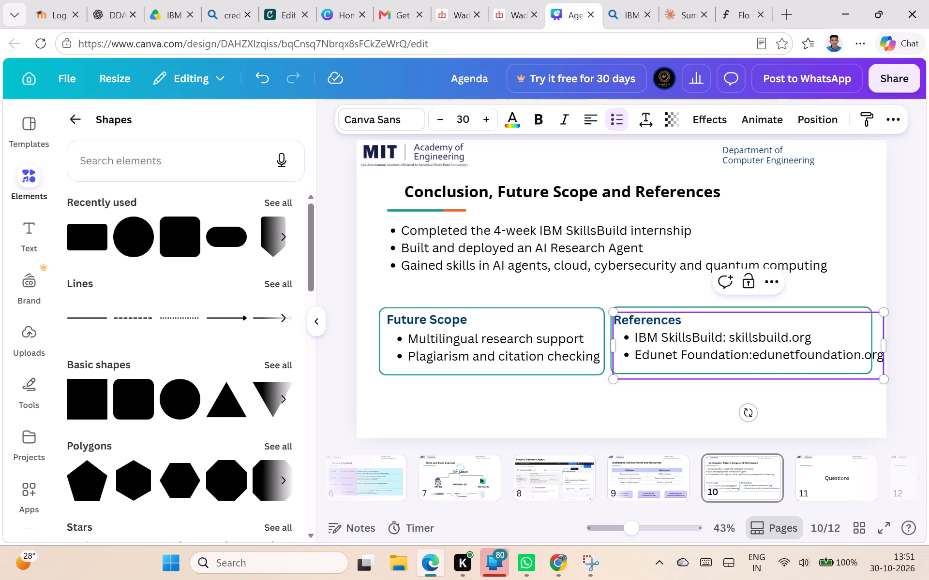
# Restore the space after "Edunet Foundation:" in the second reference bullet.
pyautogui.press('BackSpace')
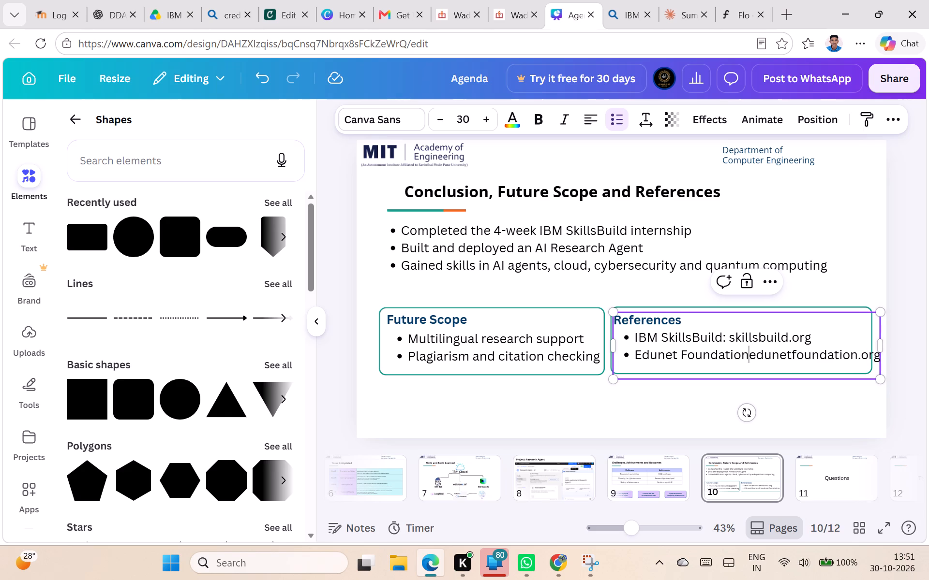
pyautogui.write(':')
pyautogui.press('space')
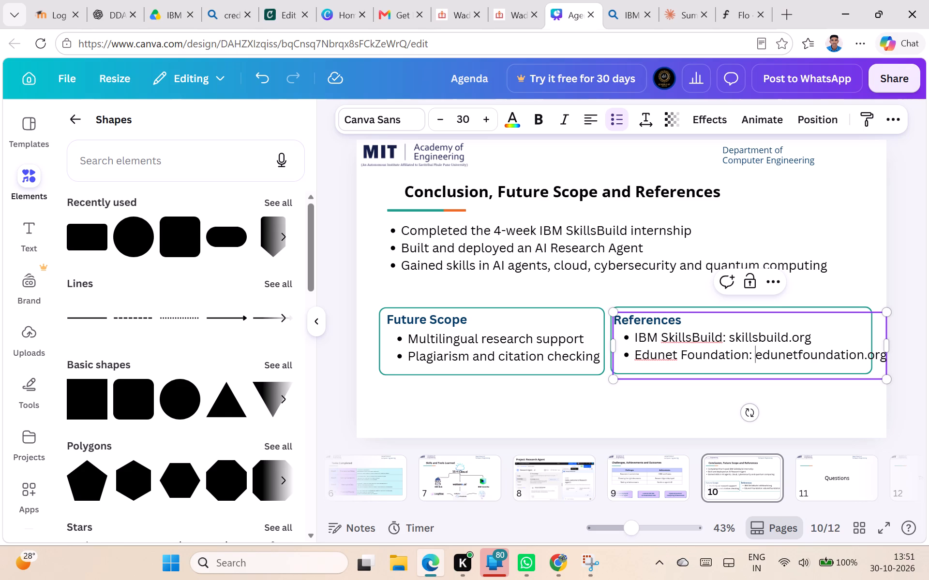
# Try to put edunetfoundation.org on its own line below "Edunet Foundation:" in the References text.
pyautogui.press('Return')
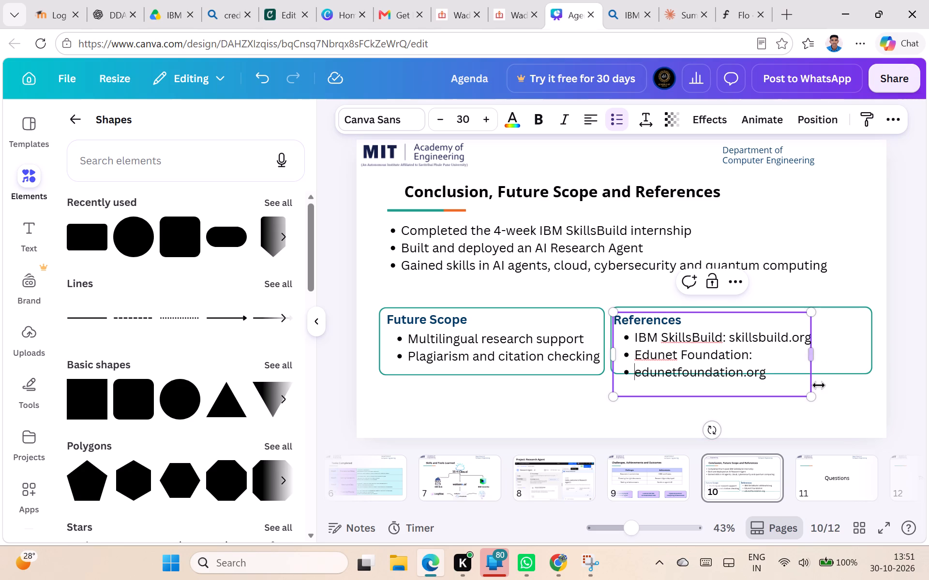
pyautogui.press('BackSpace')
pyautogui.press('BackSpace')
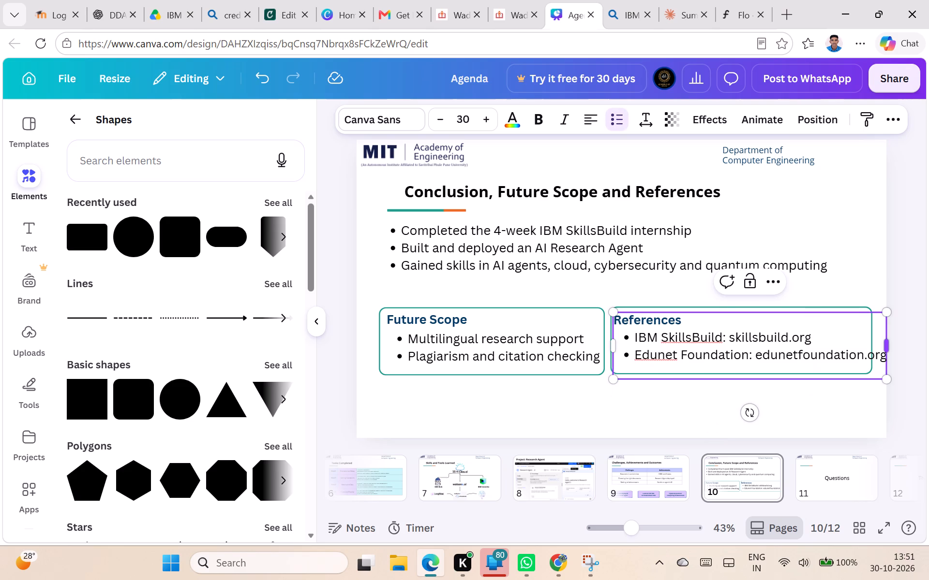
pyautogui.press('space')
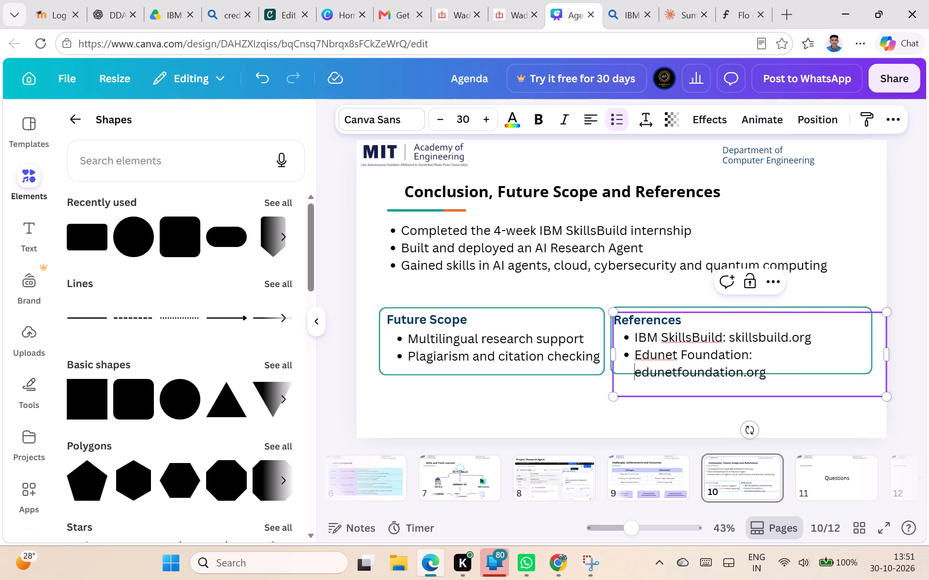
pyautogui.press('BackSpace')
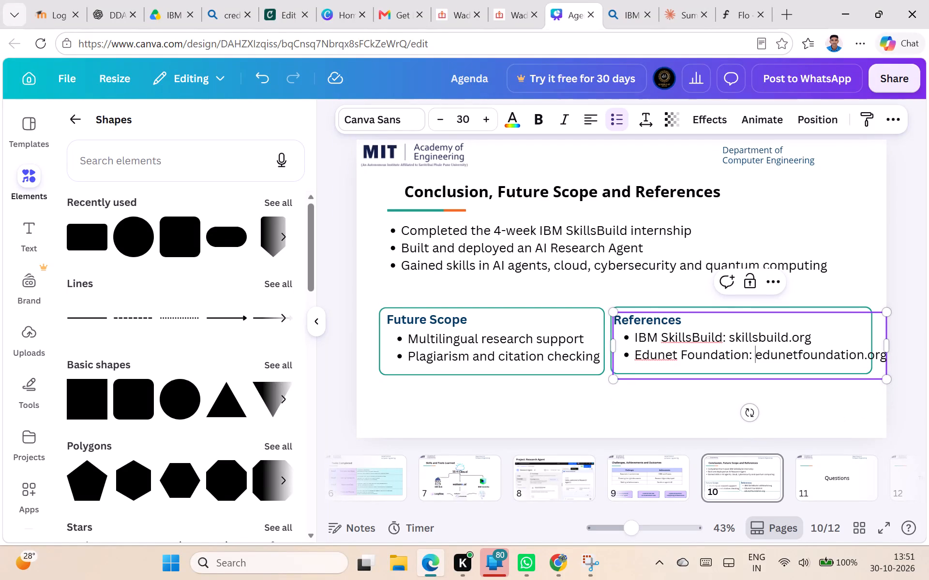
# Remove ".org" from the end of the second reference bullet so it reads "Edunet Foundation: edunetfoundation".
pyautogui.click(885, 359)
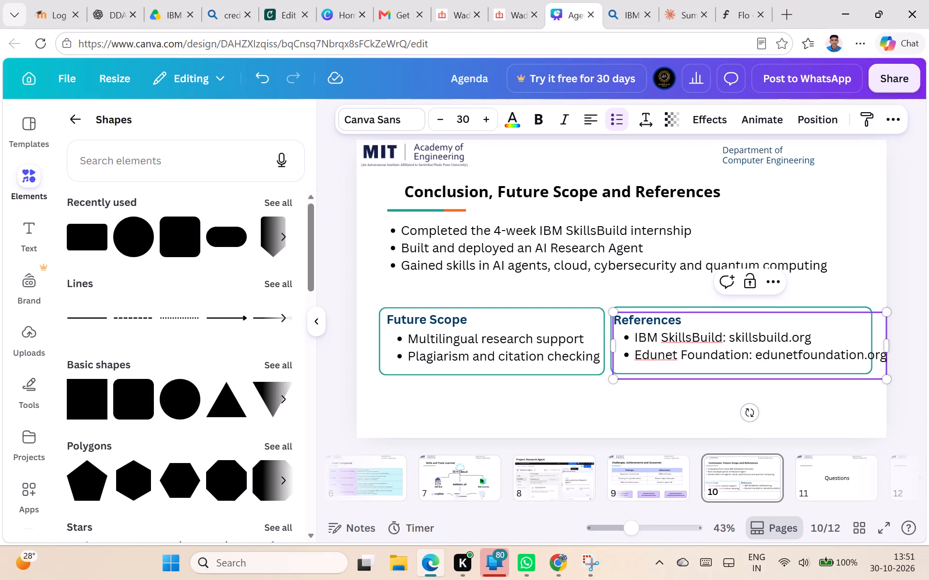
pyautogui.click(882, 355)
pyautogui.press('Right')
pyautogui.press('BackSpace')
pyautogui.press('BackSpace')
pyautogui.press('BackSpace')
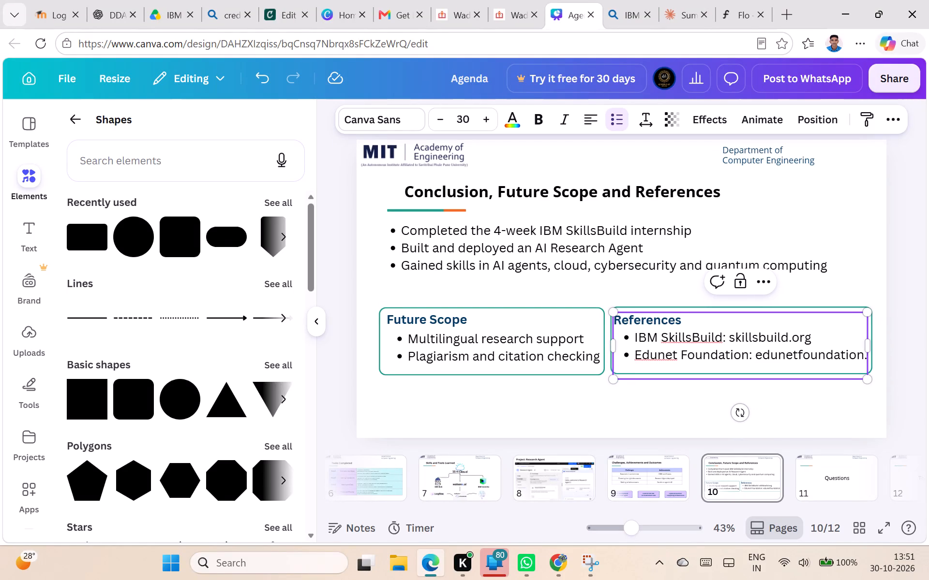
pyautogui.press('BackSpace')
pyautogui.click(879, 420)
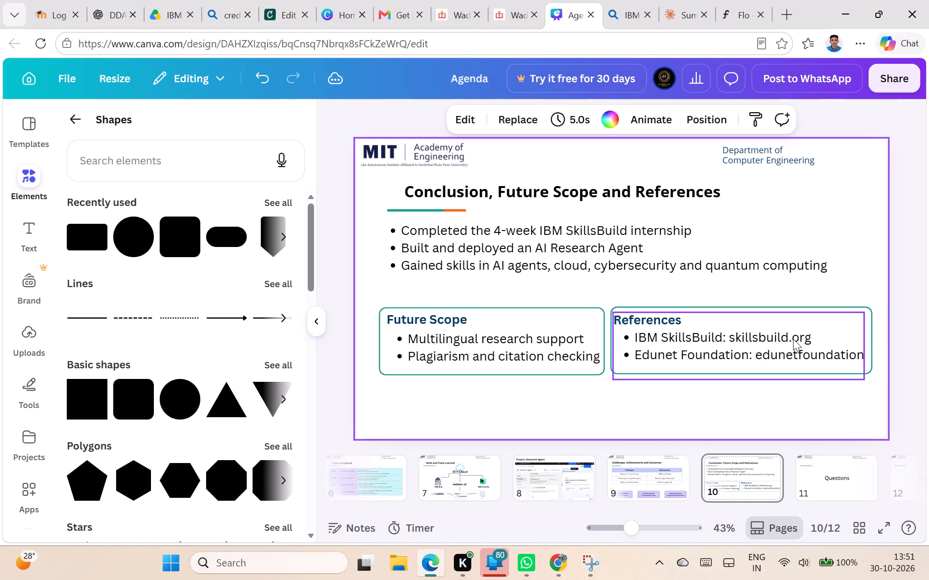
# Nudge the References text inside its teal-bordered box and lower the box's bottom edge level with the Future Scope box.
pyautogui.click(793, 344)
pyautogui.click(812, 396)
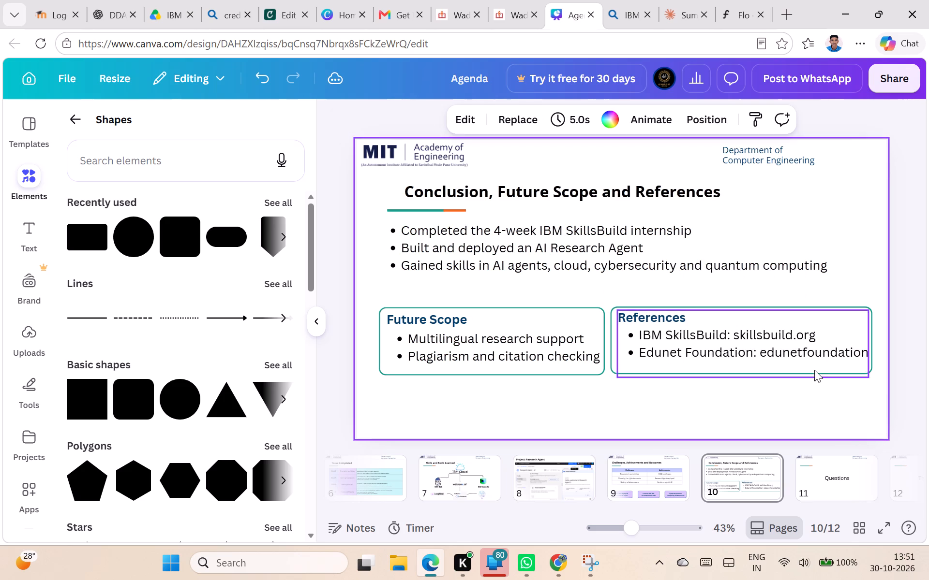
pyautogui.click(859, 305)
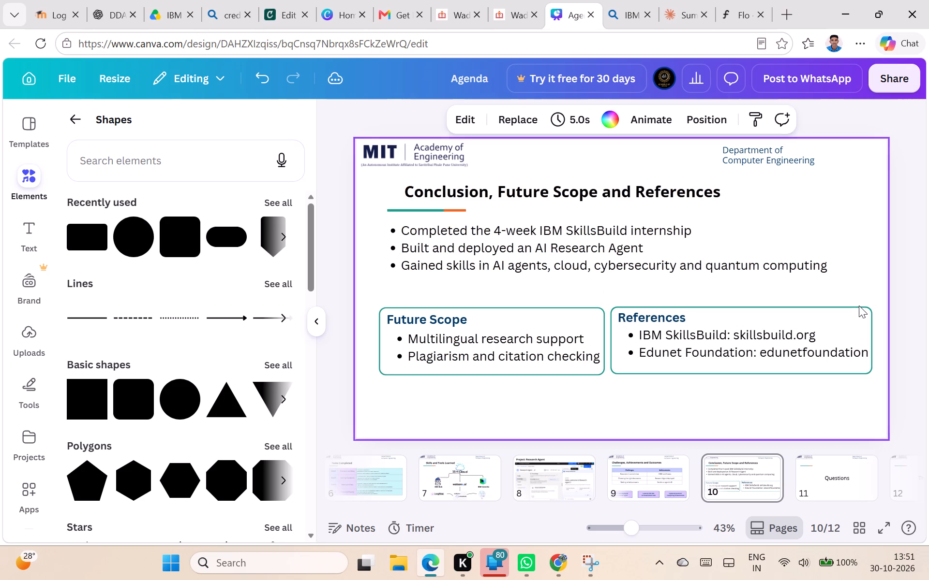
pyautogui.click(858, 306)
pyautogui.click(748, 308)
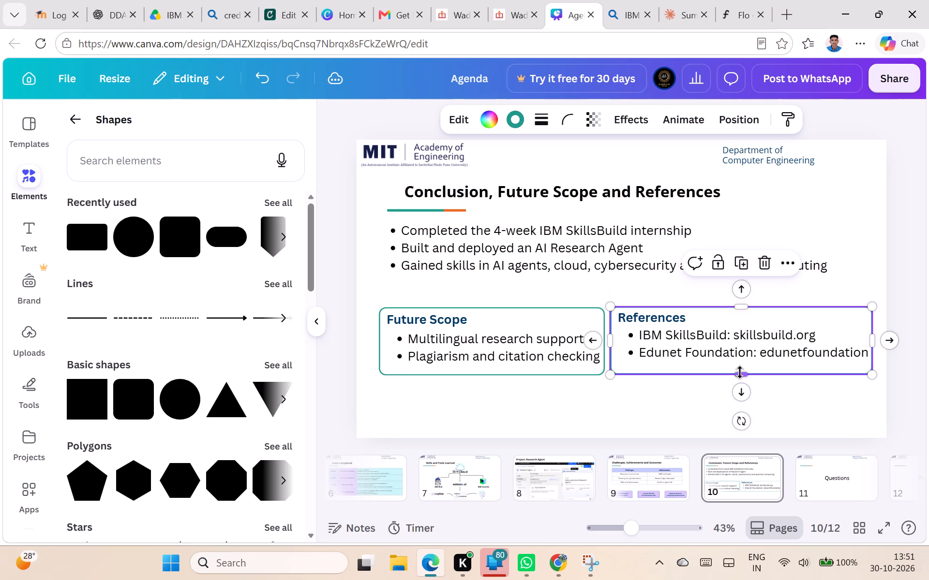
pyautogui.click(740, 372)
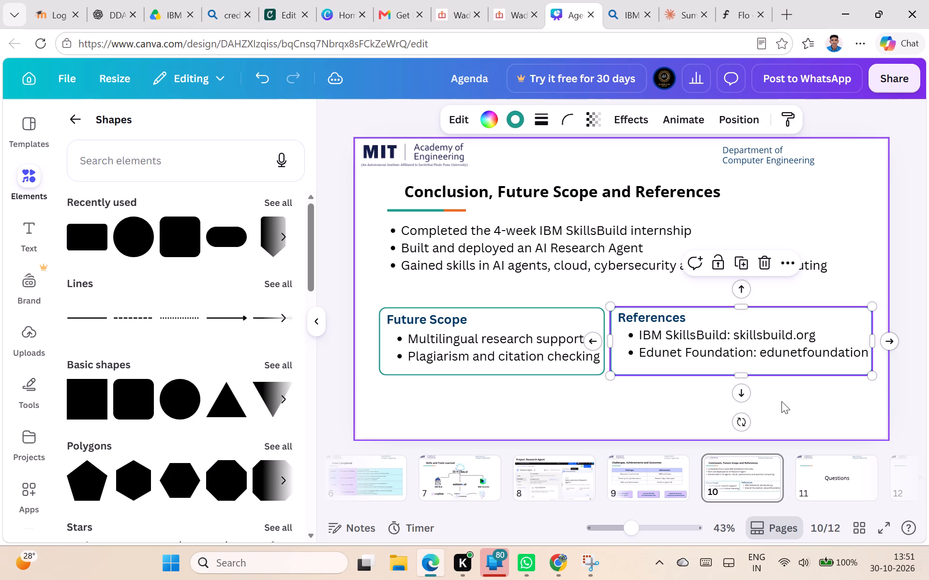
pyautogui.click(782, 401)
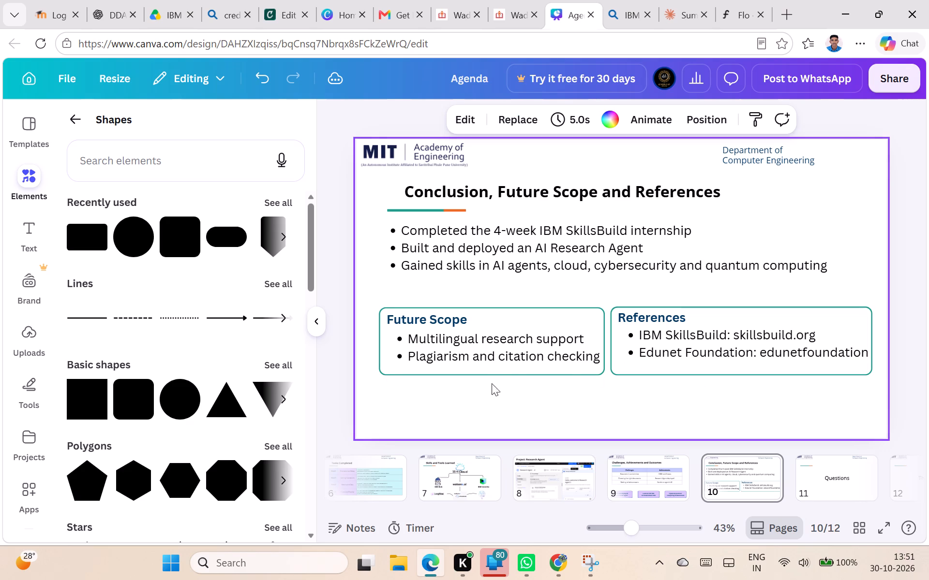
# Shift the Future Scope text and its teal-bordered box slightly down the slide, away from the Conclusion bullets.
pyautogui.moveTo(526, 342); pyautogui.dragTo(526, 354)
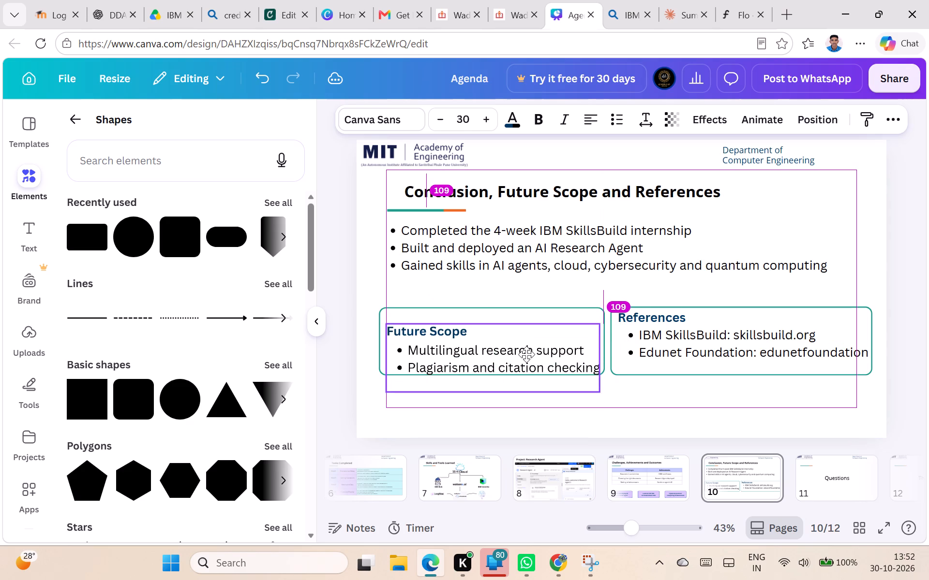
pyautogui.moveTo(526, 354); pyautogui.dragTo(524, 353)
pyautogui.moveTo(540, 308); pyautogui.dragTo(543, 321)
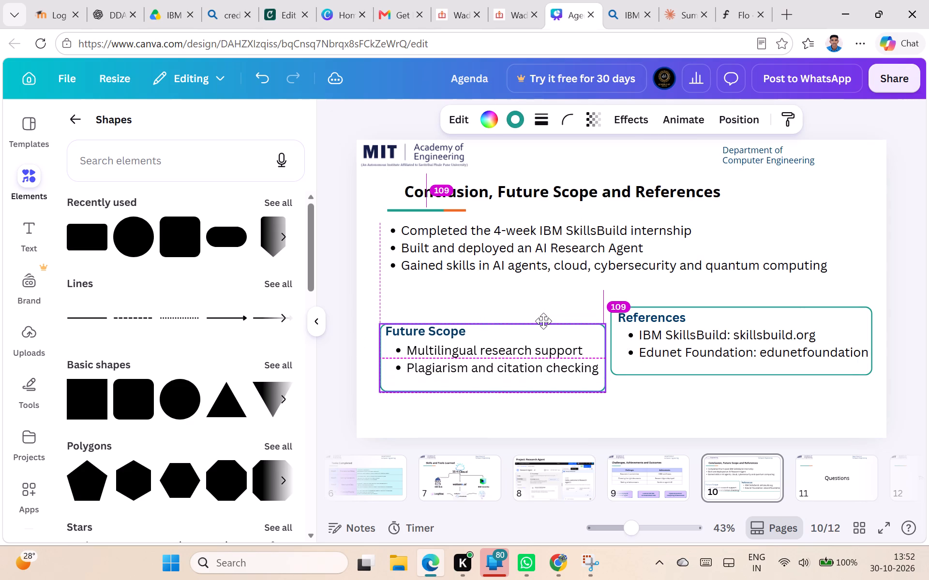
pyautogui.moveTo(543, 321); pyautogui.dragTo(543, 319)
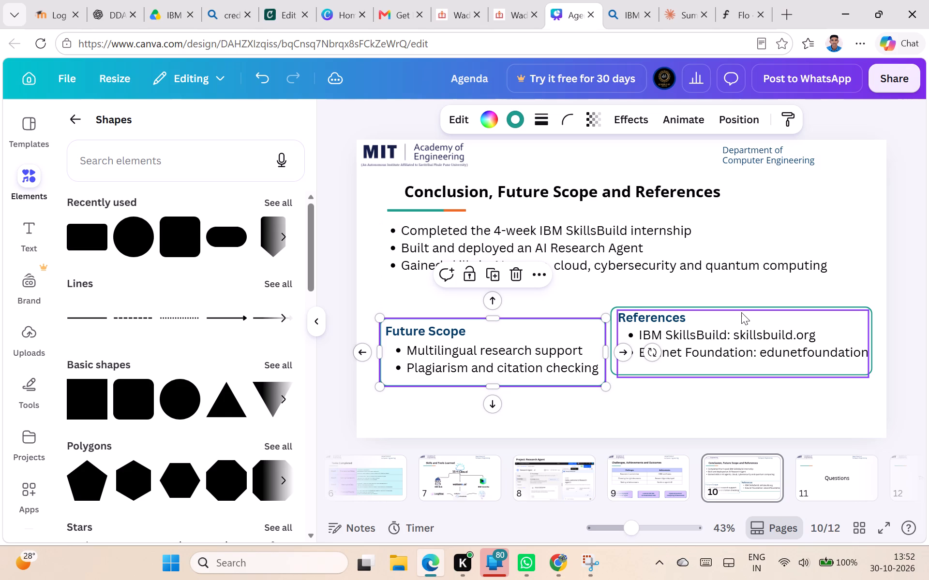
# Lower the References text and box level with the Future Scope pair, sizing the box to about 844 wide by 218 high.
pyautogui.moveTo(741, 318); pyautogui.dragTo(742, 327)
pyautogui.moveTo(752, 306); pyautogui.dragTo(752, 315)
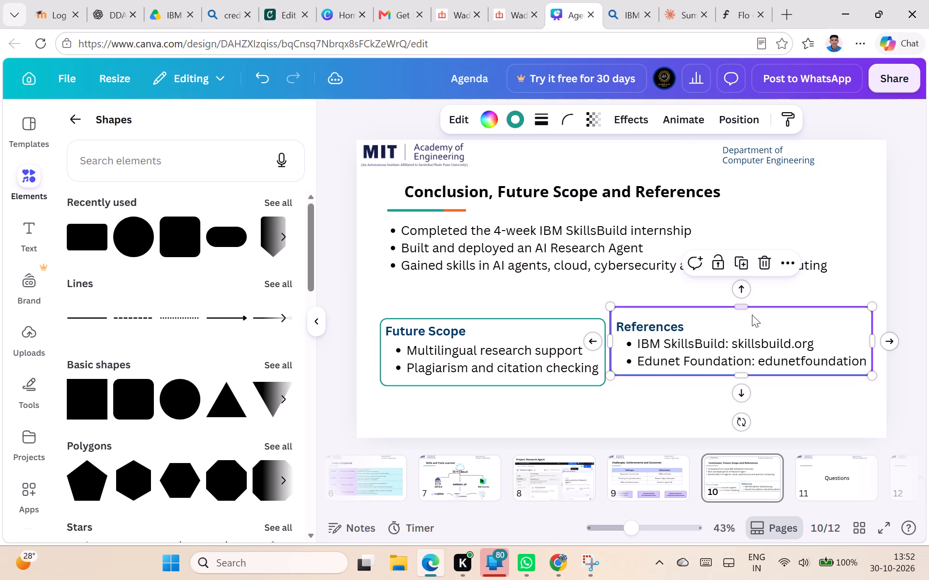
pyautogui.moveTo(752, 315); pyautogui.dragTo(752, 320)
pyautogui.moveTo(718, 309); pyautogui.dragTo(718, 309)
pyautogui.moveTo(718, 309); pyautogui.dragTo(717, 319)
pyautogui.moveTo(738, 375); pyautogui.dragTo(738, 386)
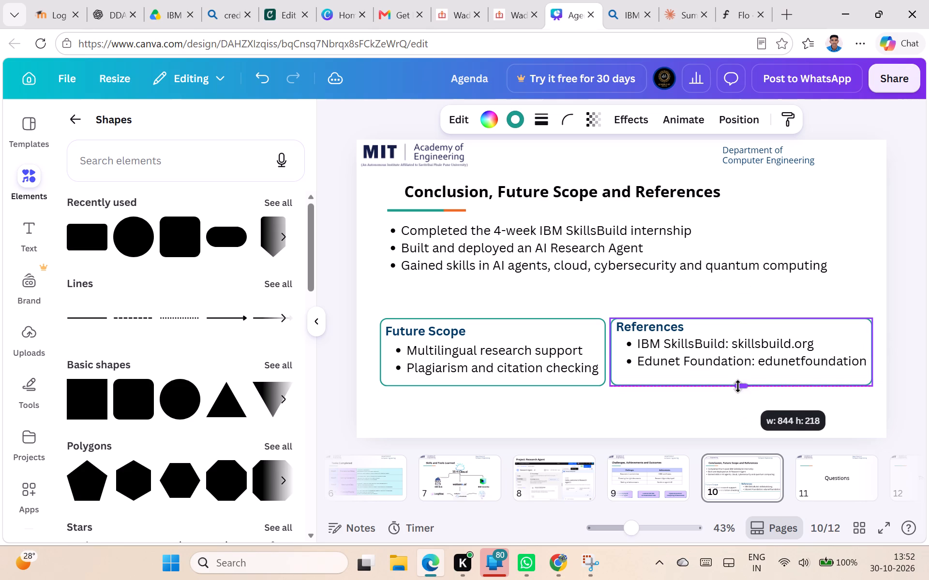
pyautogui.moveTo(738, 386); pyautogui.dragTo(738, 386)
pyautogui.click(664, 412)
pyautogui.moveTo(689, 347); pyautogui.dragTo(689, 355)
pyautogui.click(614, 413)
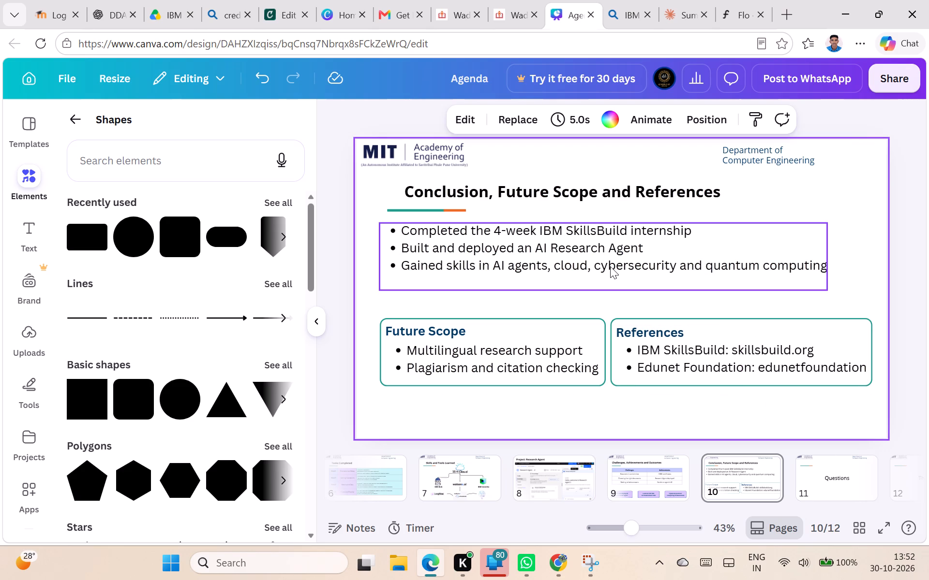
# Narrow the Conclusion bullets text so "computing" wraps, and align its left edge with the Future Scope box.
pyautogui.click(789, 252)
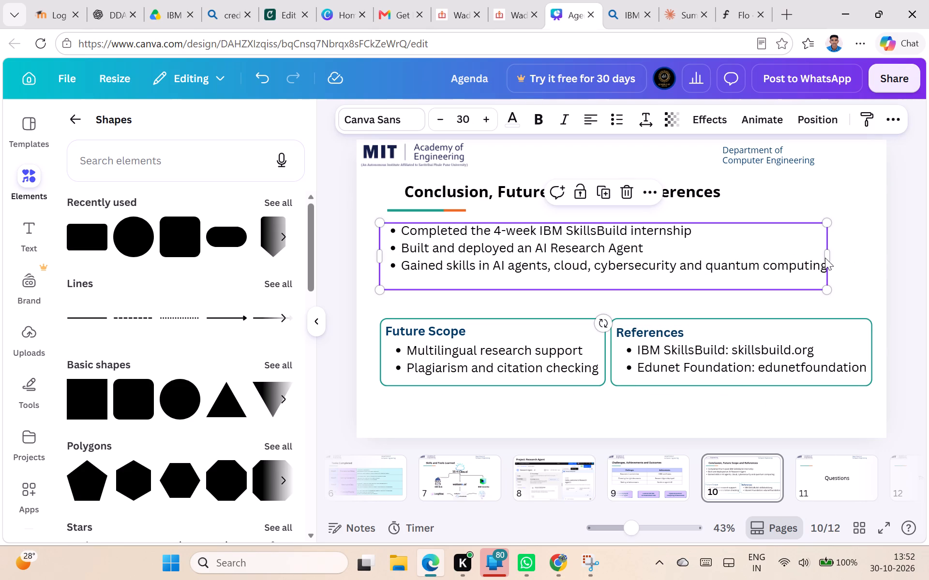
pyautogui.moveTo(825, 258); pyautogui.dragTo(836, 255)
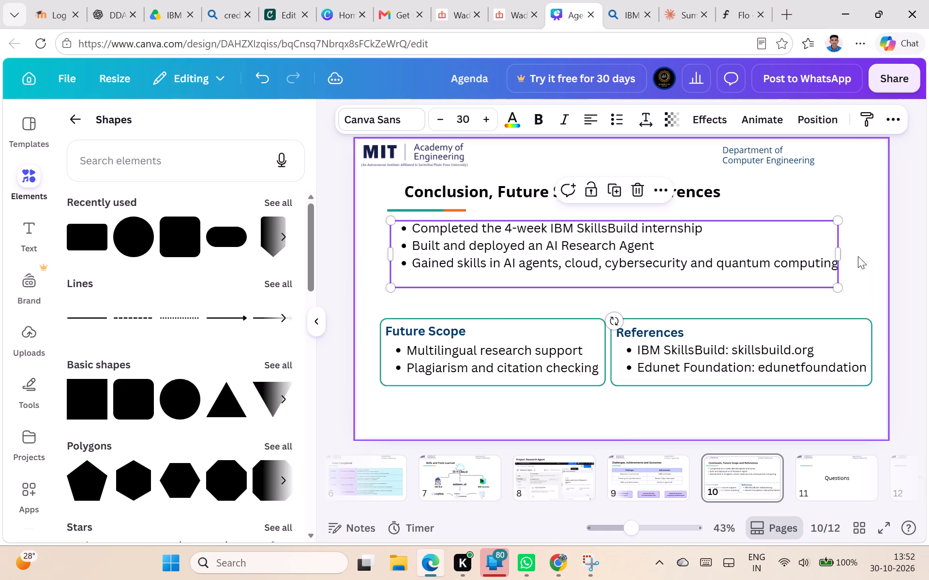
pyautogui.moveTo(841, 256); pyautogui.dragTo(785, 259)
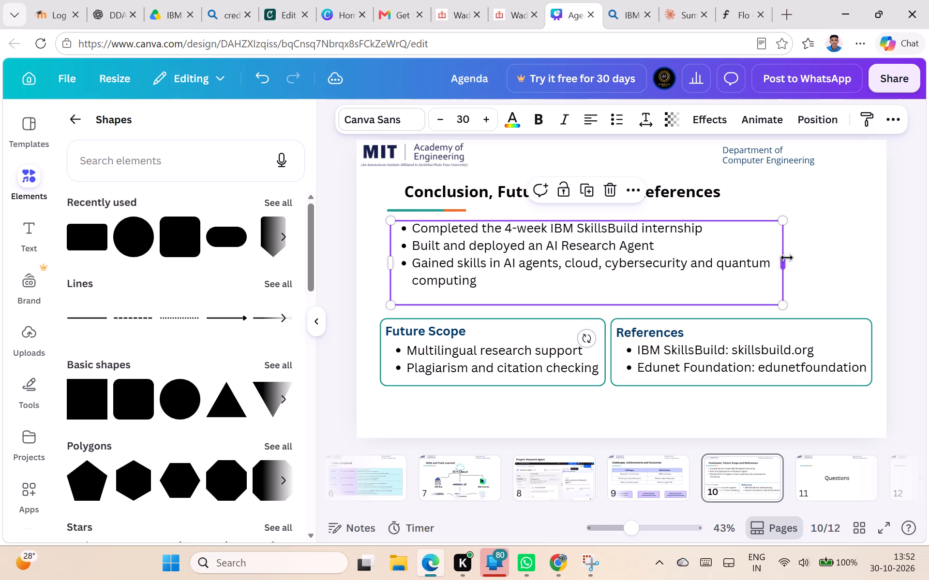
pyautogui.click(814, 245)
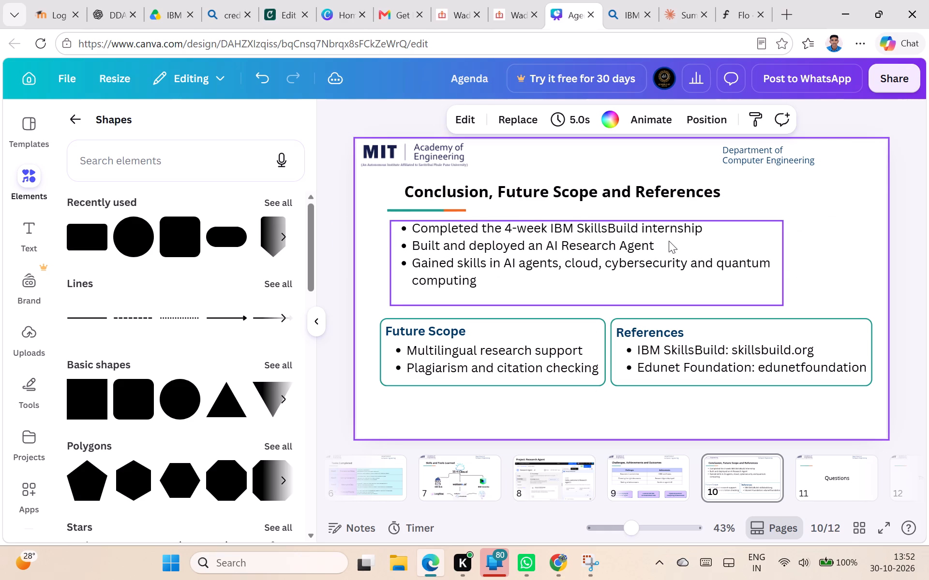
pyautogui.moveTo(661, 241); pyautogui.dragTo(651, 239)
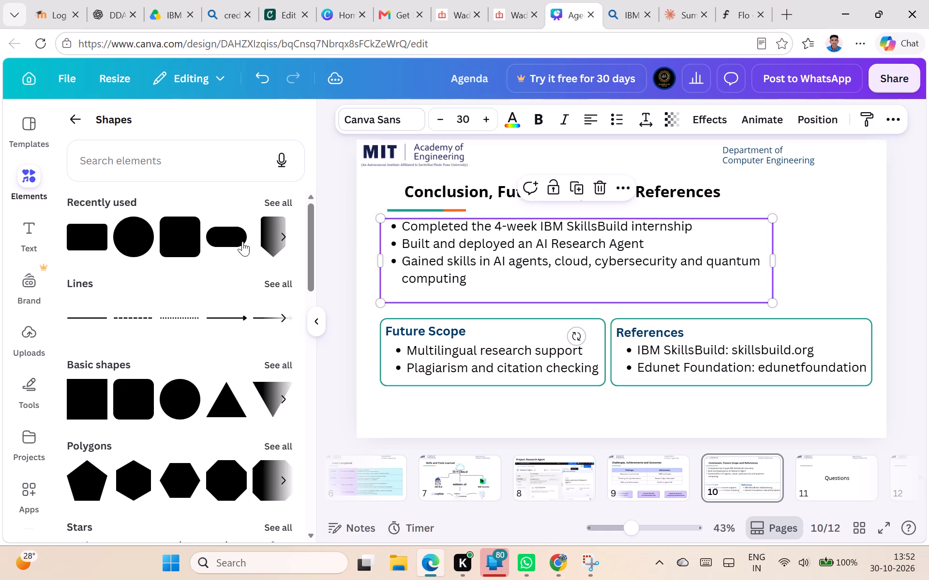
# Add a rectangle to the slide with a white fill and a solid teal border.
pyautogui.click(82, 232)
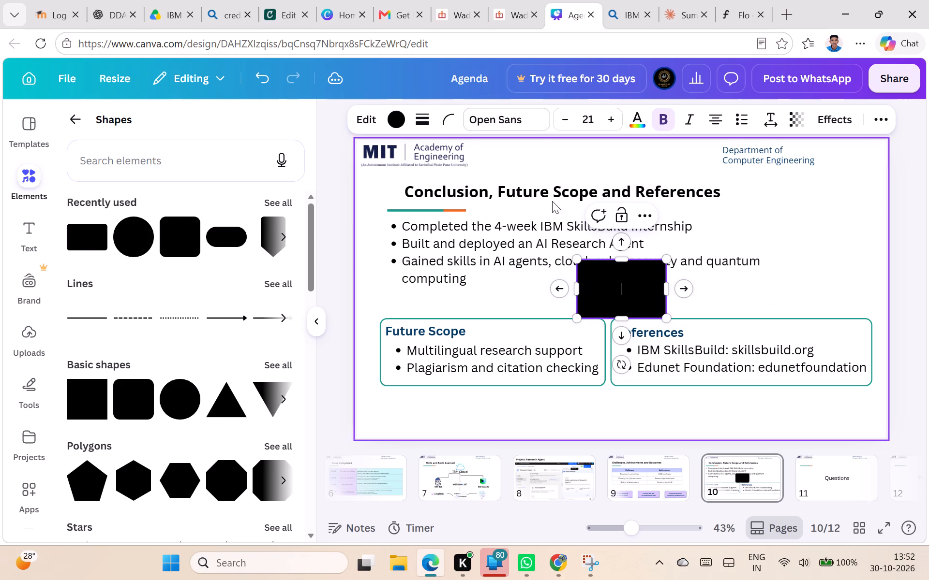
pyautogui.click(398, 128)
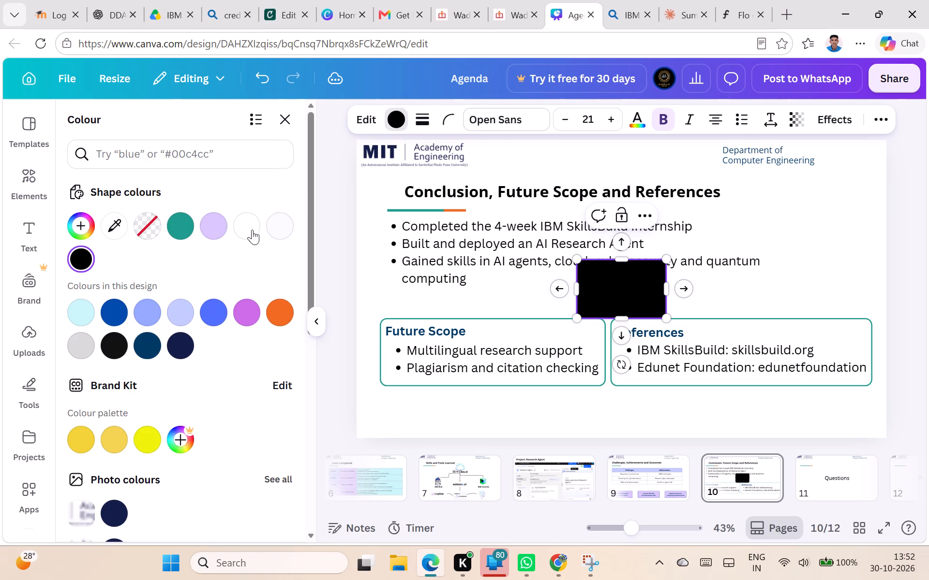
pyautogui.click(249, 227)
pyautogui.click(432, 119)
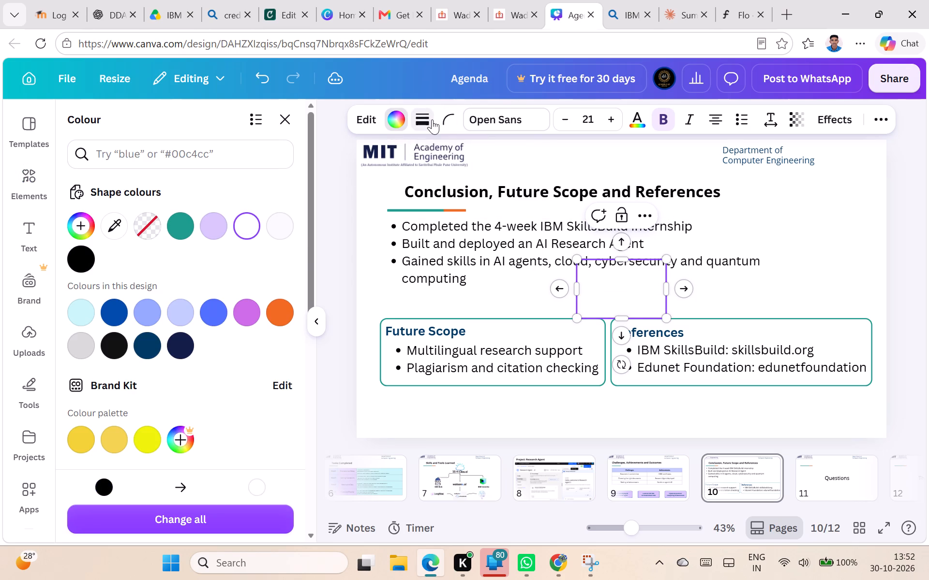
pyautogui.click(381, 163)
pyautogui.click(181, 228)
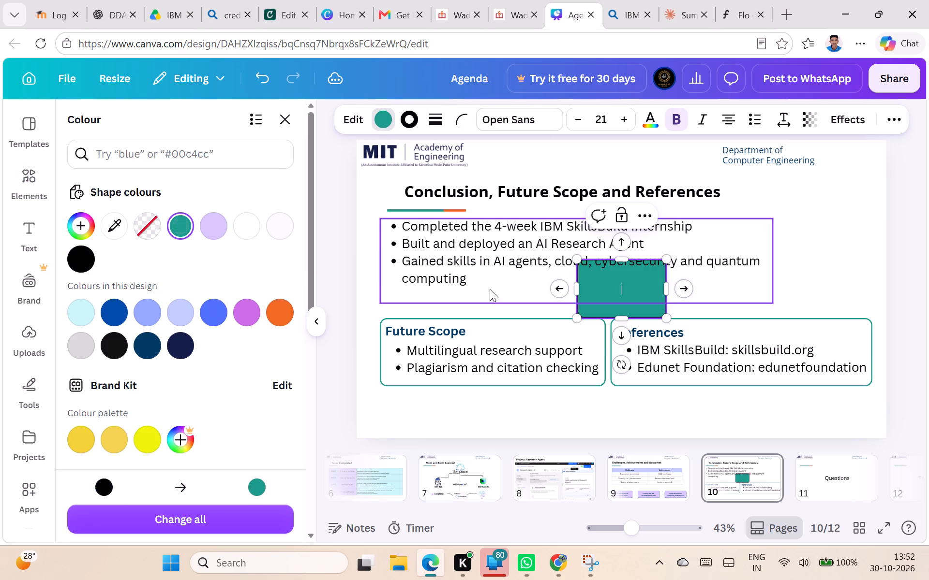
pyautogui.click(251, 222)
pyautogui.click(413, 123)
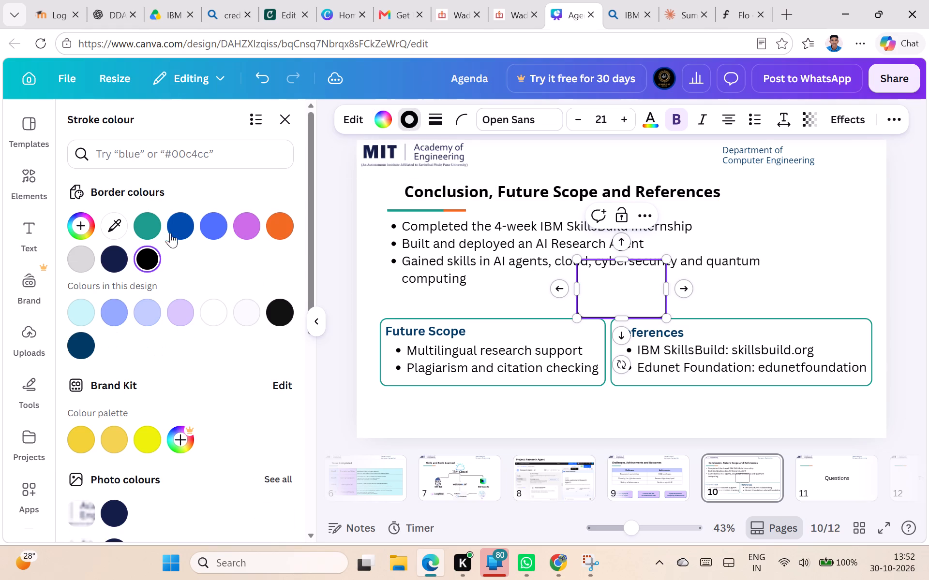
pyautogui.click(136, 234)
pyautogui.click(149, 228)
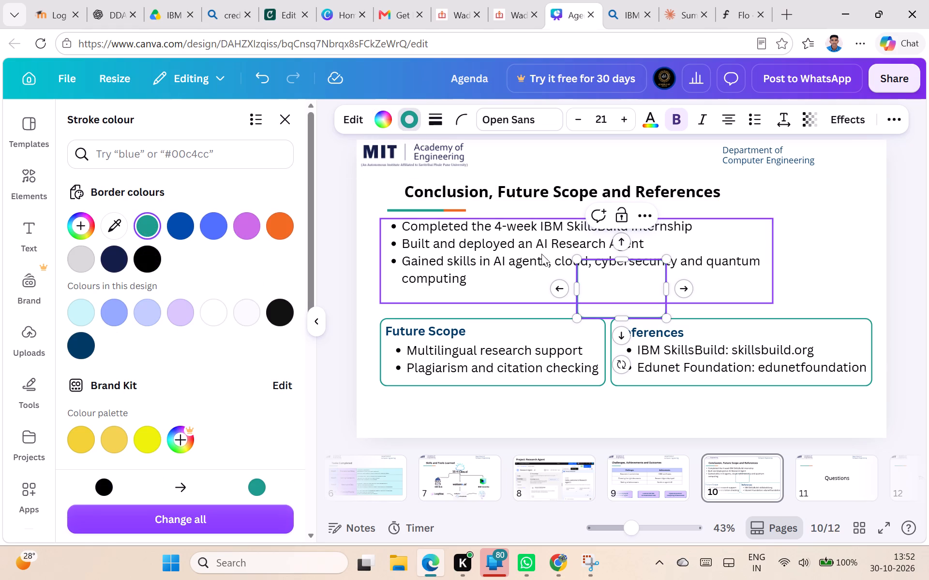
# Resize and position the new rectangle around the Conclusion bullets, its left edge aligned with the Future Scope box.
pyautogui.moveTo(576, 262); pyautogui.dragTo(408, 225)
pyautogui.moveTo(669, 245); pyautogui.dragTo(826, 242)
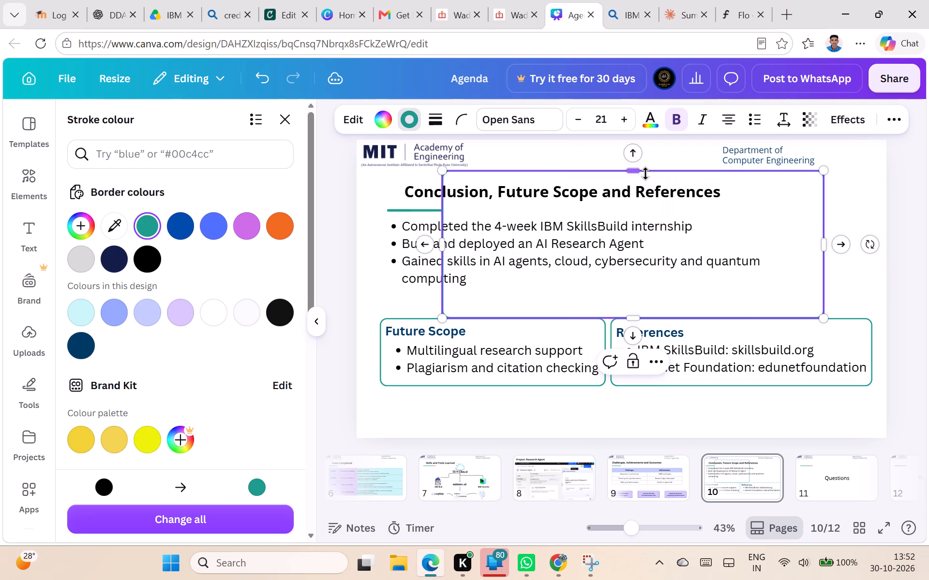
pyautogui.moveTo(640, 173); pyautogui.dragTo(634, 214)
pyautogui.moveTo(644, 266); pyautogui.dragTo(584, 258)
pyautogui.moveTo(795, 211); pyautogui.dragTo(749, 209)
pyautogui.moveTo(444, 268); pyautogui.dragTo(383, 263)
pyautogui.moveTo(606, 318); pyautogui.dragTo(610, 301)
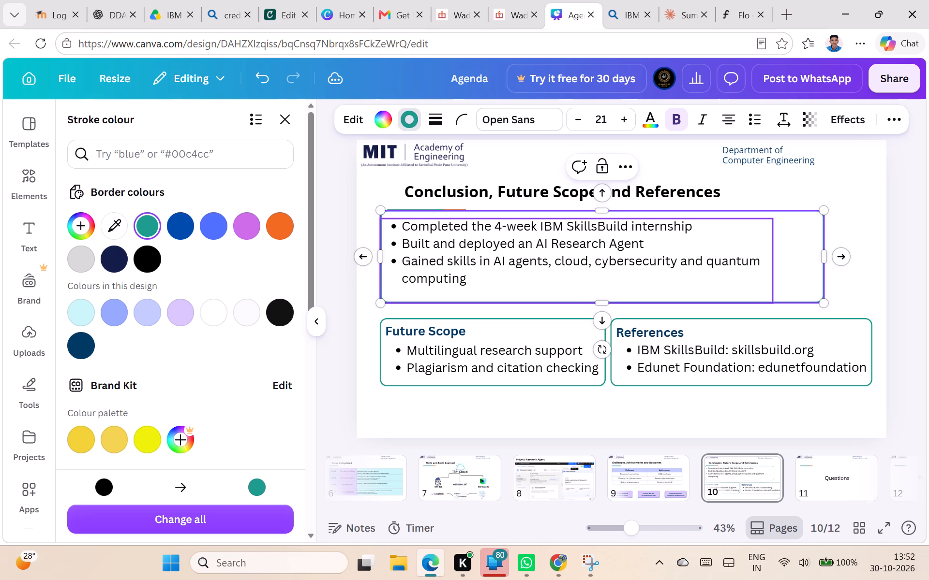
pyautogui.moveTo(599, 213); pyautogui.dragTo(601, 217)
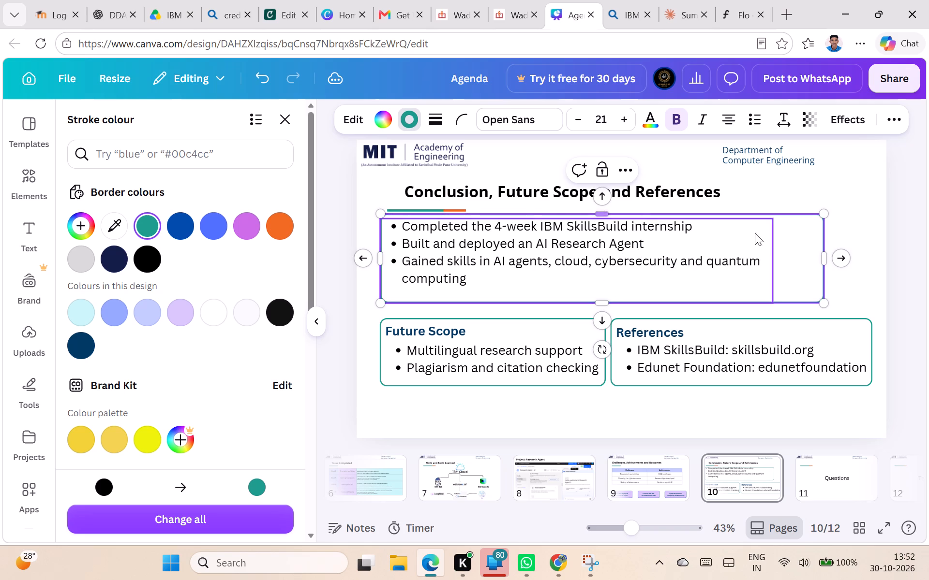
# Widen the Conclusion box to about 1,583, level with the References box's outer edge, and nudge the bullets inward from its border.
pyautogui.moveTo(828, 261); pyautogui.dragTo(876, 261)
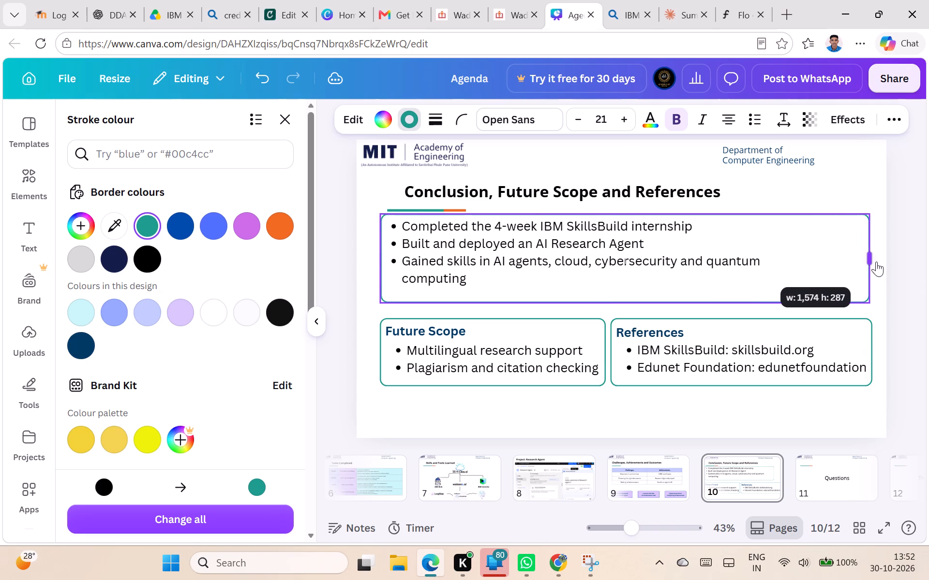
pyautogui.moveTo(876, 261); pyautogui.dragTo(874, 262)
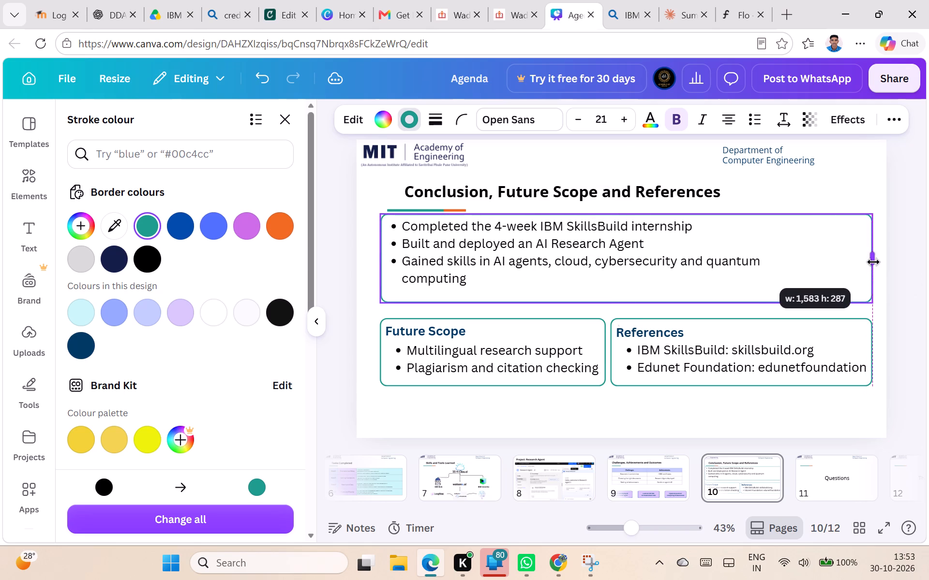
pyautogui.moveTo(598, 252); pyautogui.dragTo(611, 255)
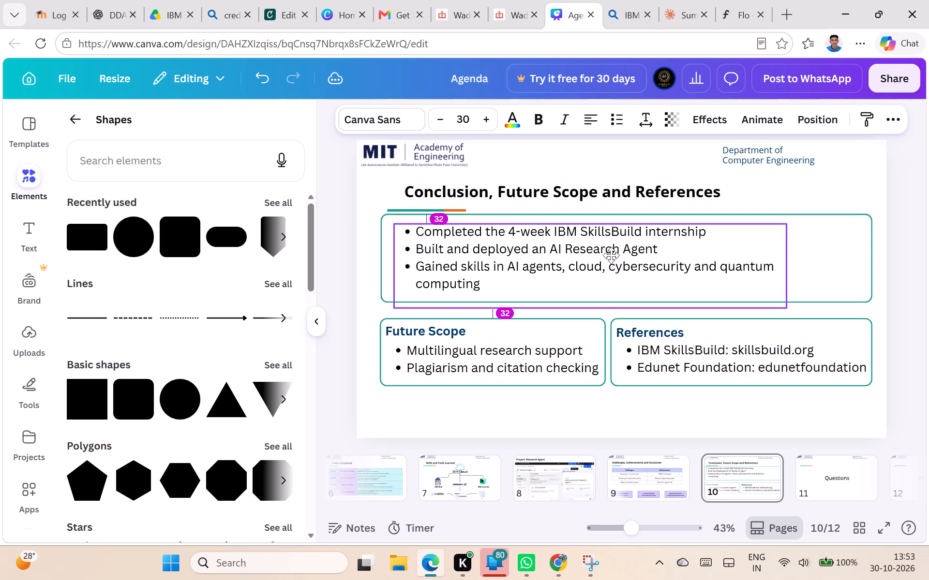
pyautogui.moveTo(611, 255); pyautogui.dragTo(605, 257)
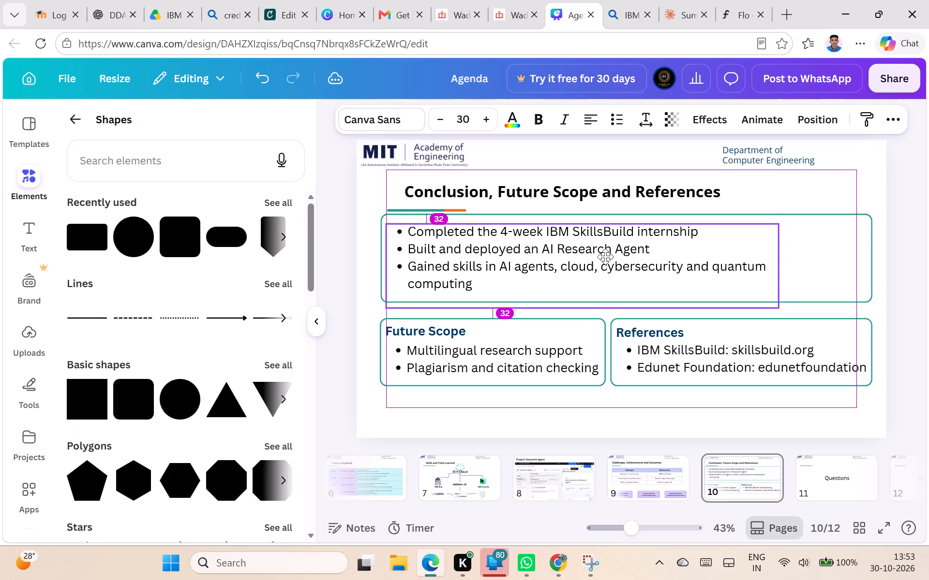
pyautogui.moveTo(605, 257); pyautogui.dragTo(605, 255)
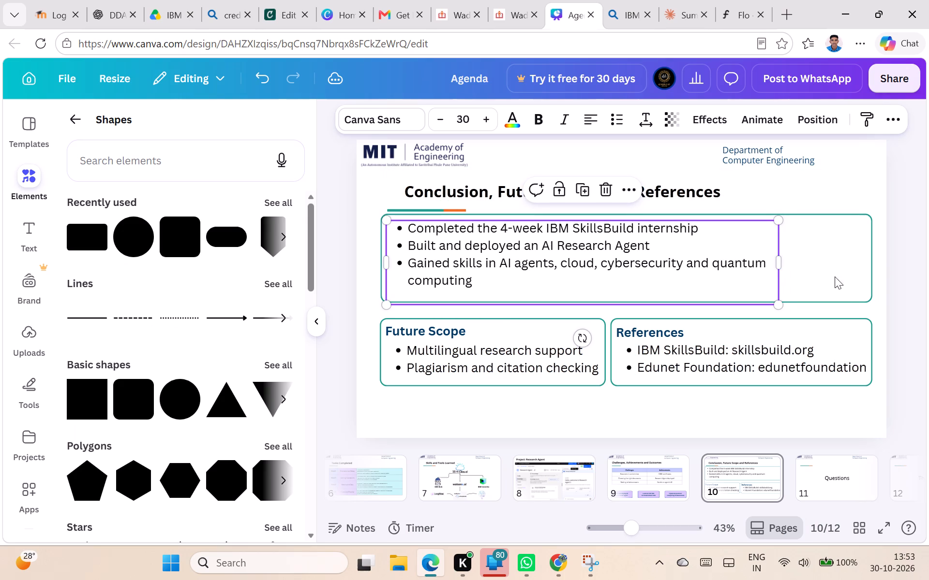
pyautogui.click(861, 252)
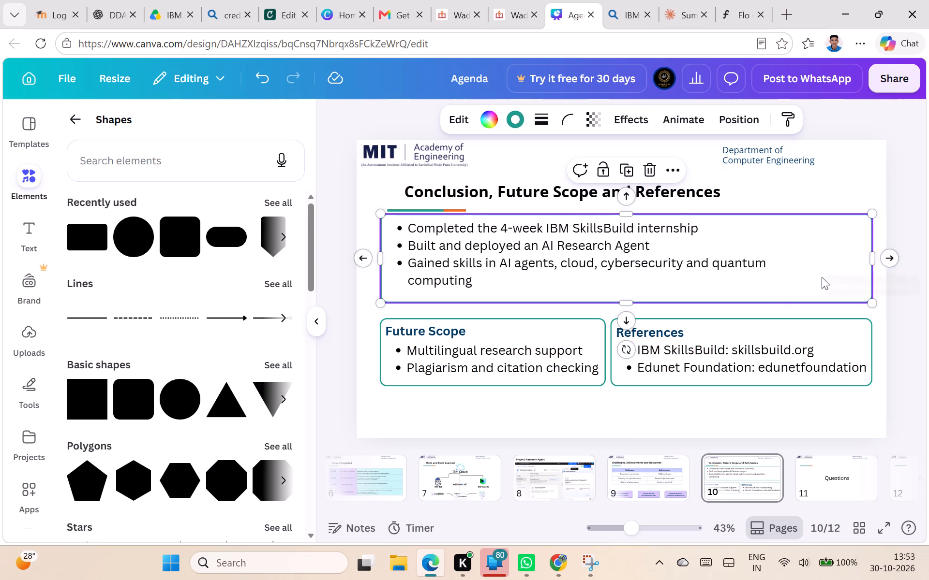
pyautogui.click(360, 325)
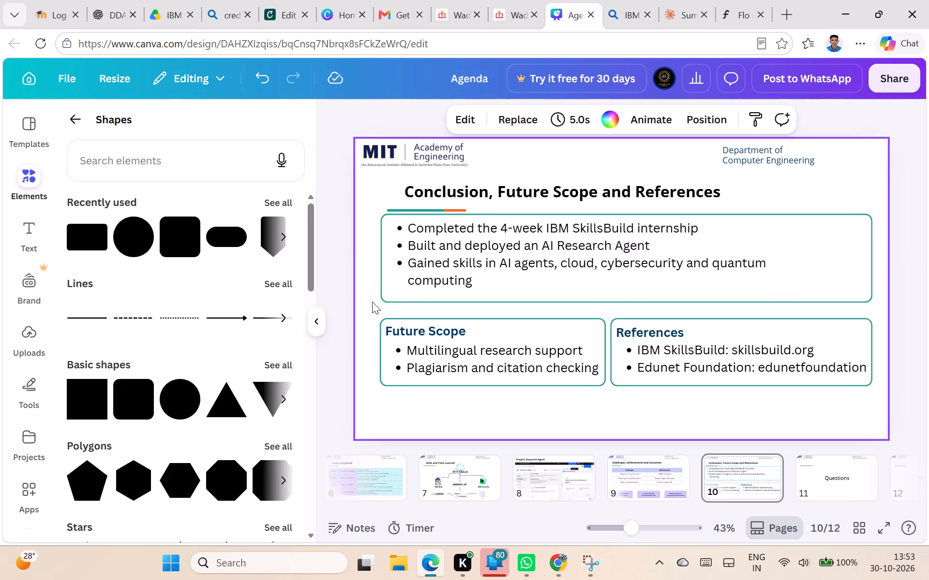
# Move the Conclusion bullets toward the slide's horizontal centre and narrow their teal-bordered box on both sides to fit around them.
pyautogui.click(377, 265)
pyautogui.moveTo(469, 263); pyautogui.dragTo(527, 260)
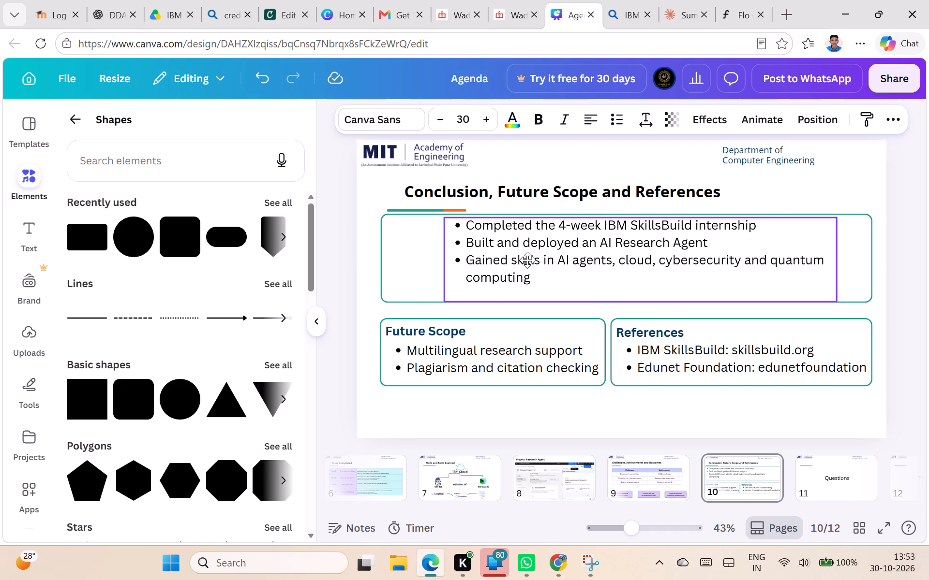
pyautogui.moveTo(527, 260); pyautogui.dragTo(522, 265)
pyautogui.click(380, 260)
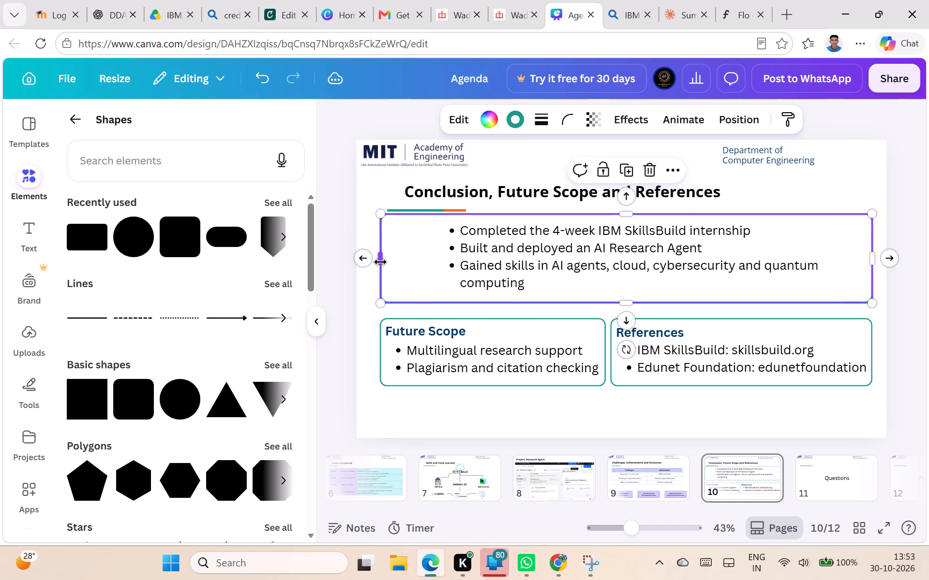
pyautogui.moveTo(380, 262); pyautogui.dragTo(436, 265)
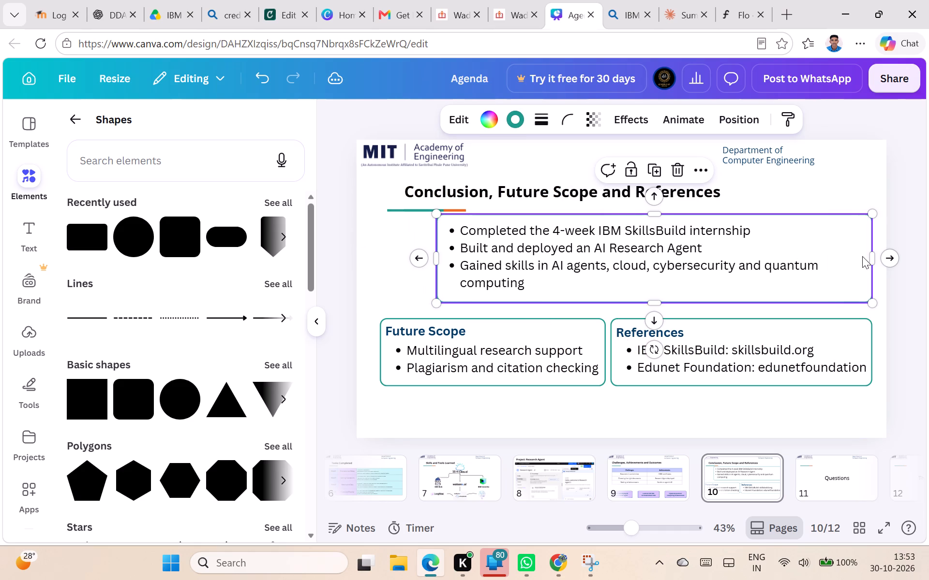
pyautogui.moveTo(873, 260); pyautogui.dragTo(832, 263)
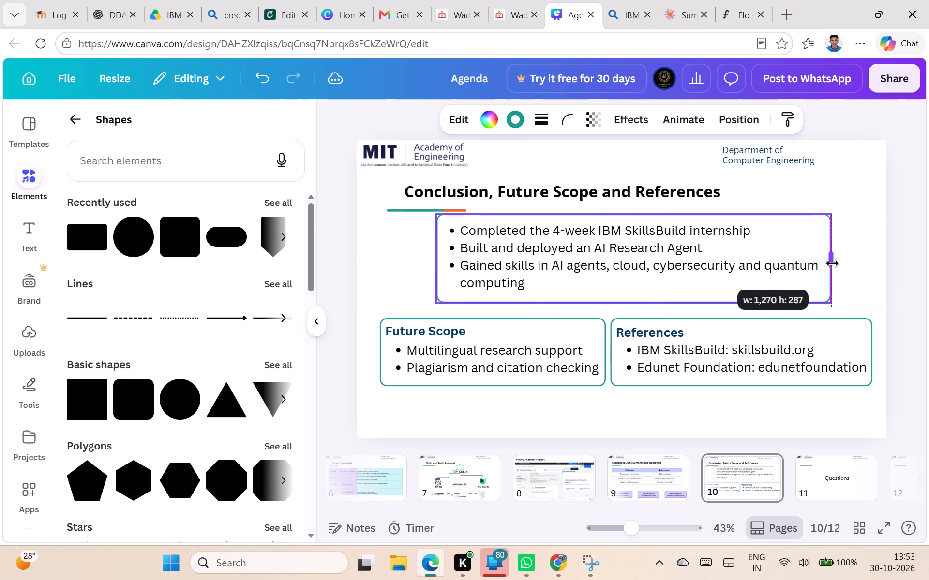
pyautogui.moveTo(832, 263); pyautogui.dragTo(826, 262)
# Insert extra spaces before "quantum" in the last Conclusion bullet so that "quantum computing" wraps together onto its second line.
pyautogui.click(764, 267)
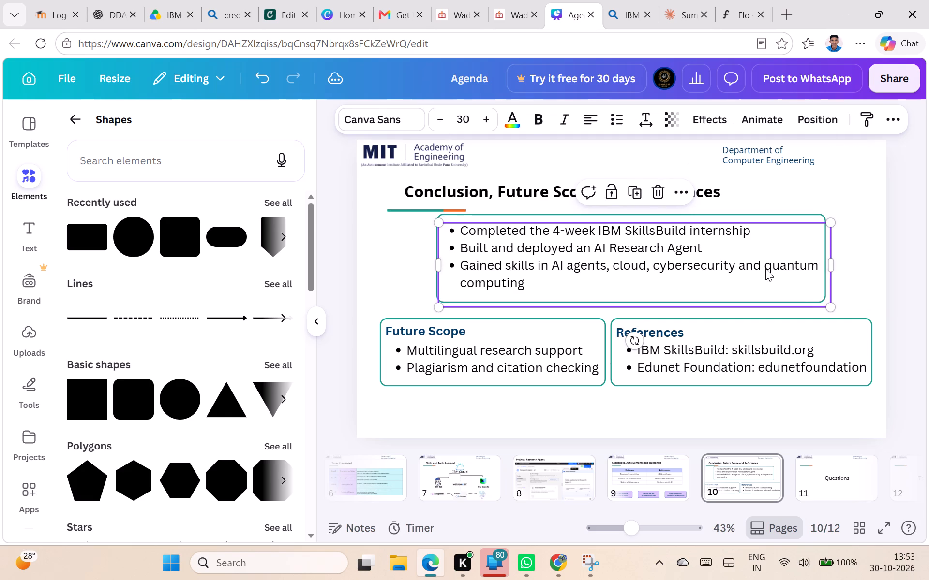
pyautogui.click(765, 269)
pyautogui.press('Return')
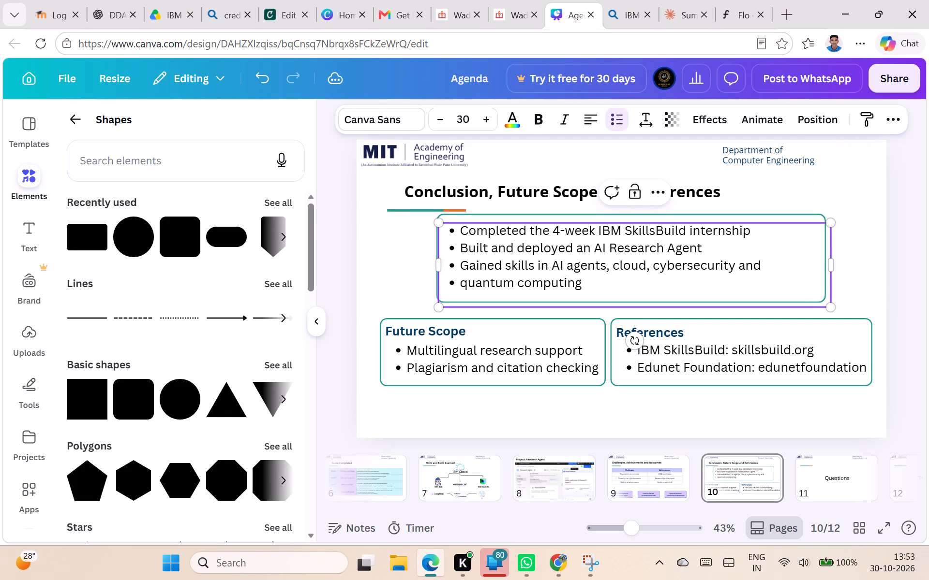
pyautogui.press('BackSpace')
pyautogui.press('BackSpace')
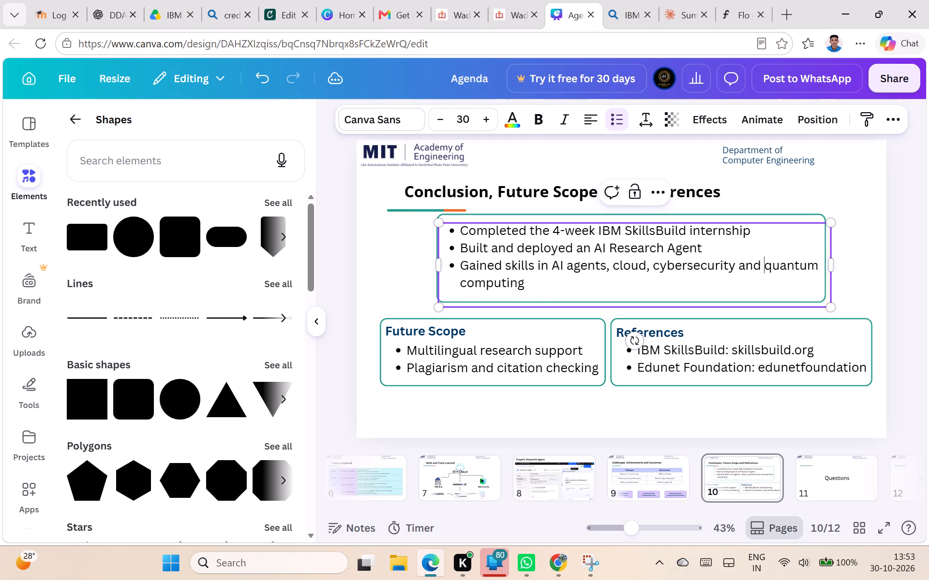
pyautogui.press('space')
pyautogui.press('space')
pyautogui.press('space')
pyautogui.press('space')
pyautogui.press('space')
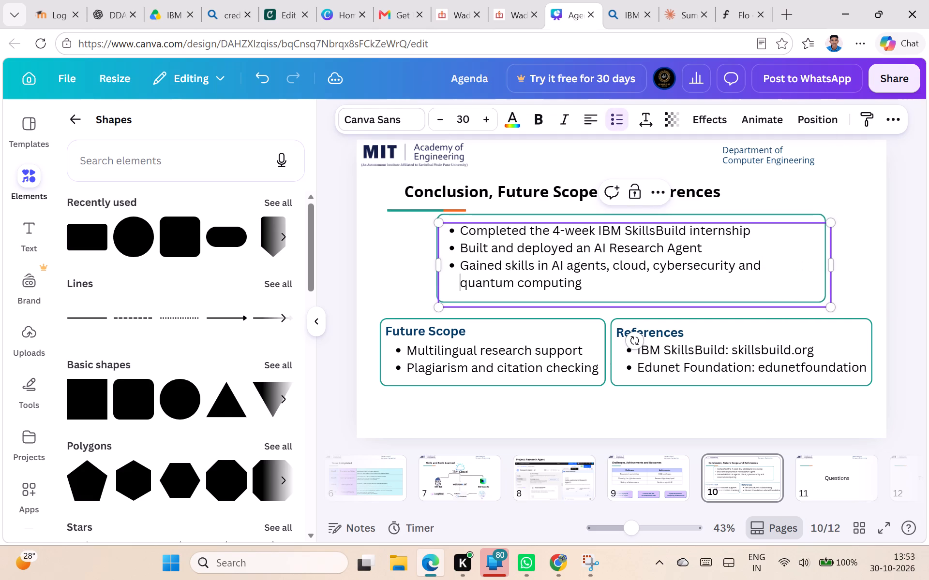
pyautogui.click(870, 249)
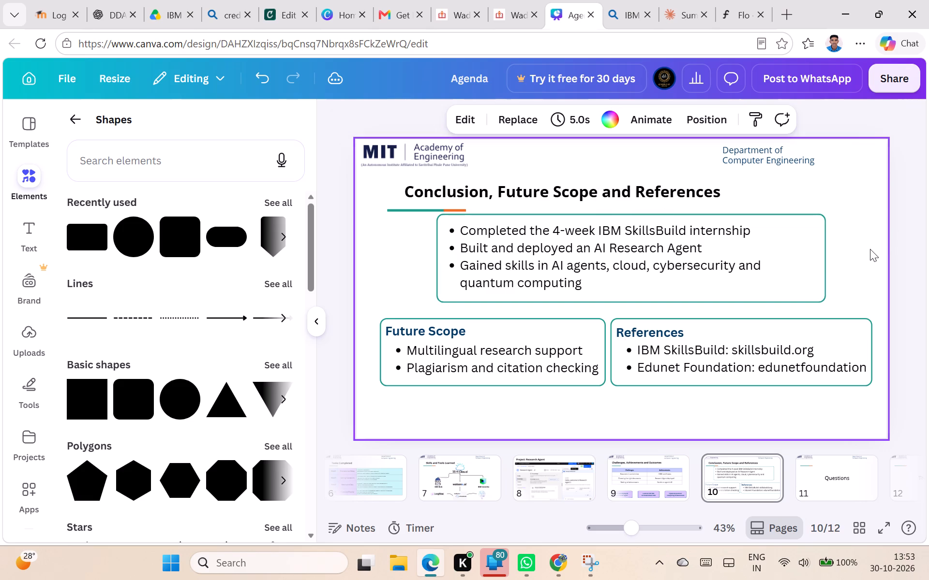
# Lower the Conclusion box slightly to clear the heading's underline, and move the bullets down to sit evenly inside it.
pyautogui.moveTo(767, 213); pyautogui.dragTo(767, 218)
pyautogui.click(805, 215)
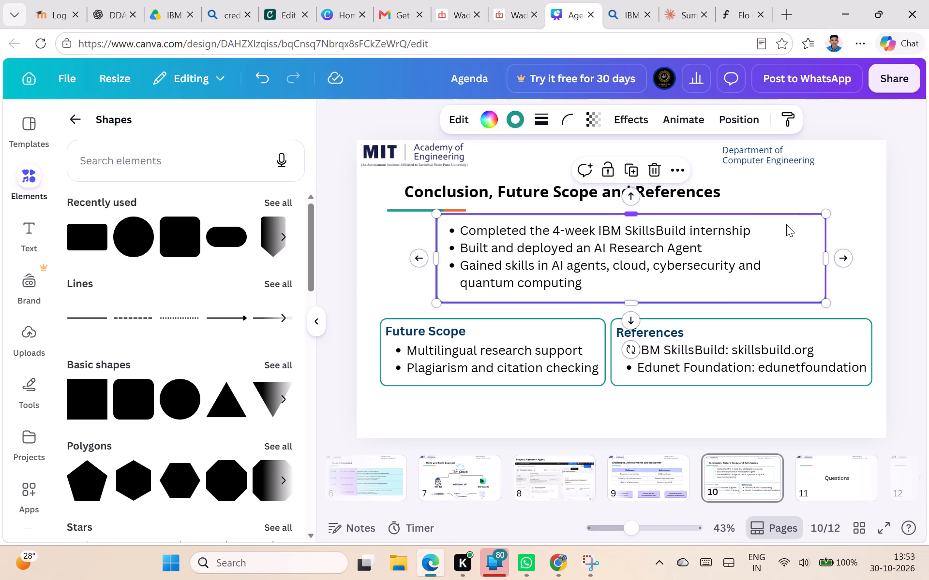
pyautogui.click(765, 278)
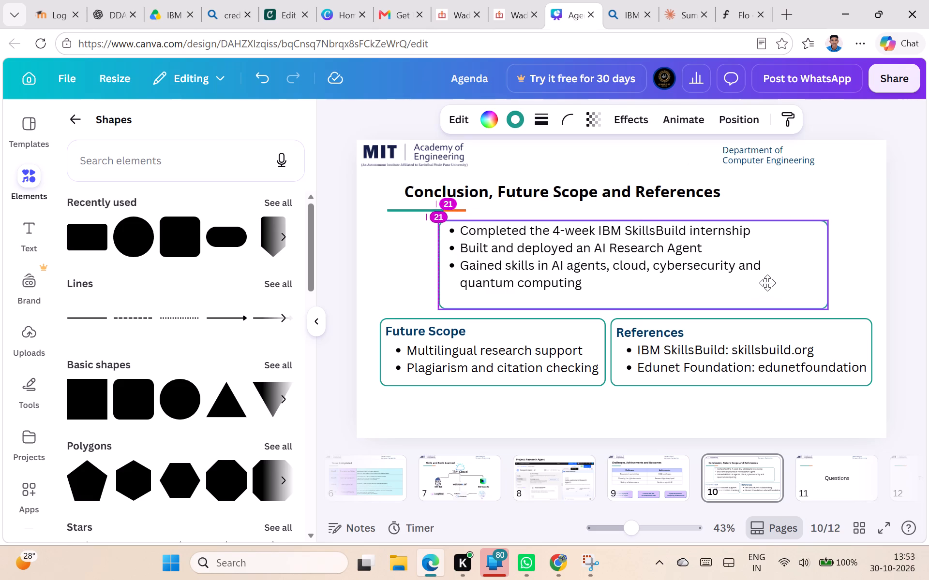
pyautogui.click(744, 261)
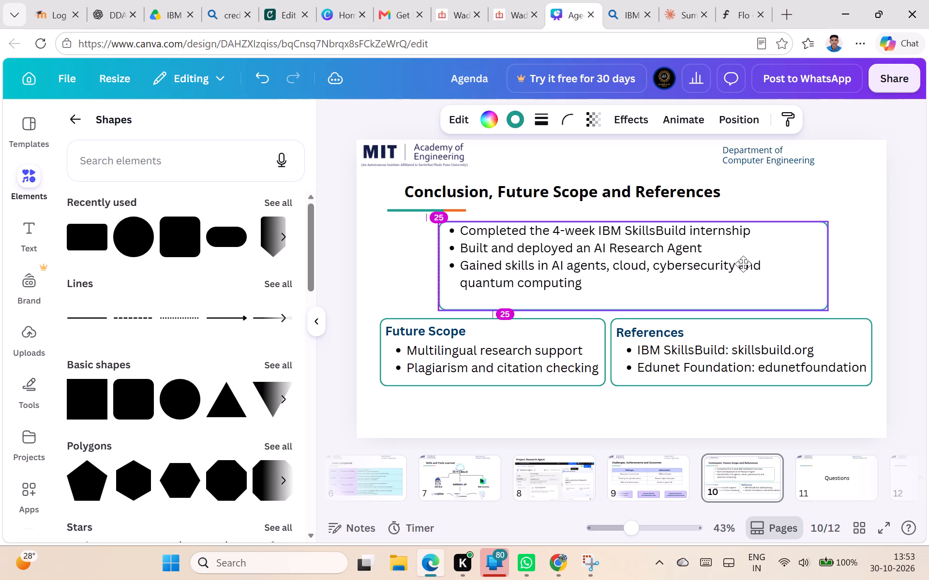
pyautogui.click(655, 253)
pyautogui.moveTo(655, 253); pyautogui.dragTo(657, 261)
pyautogui.click(881, 235)
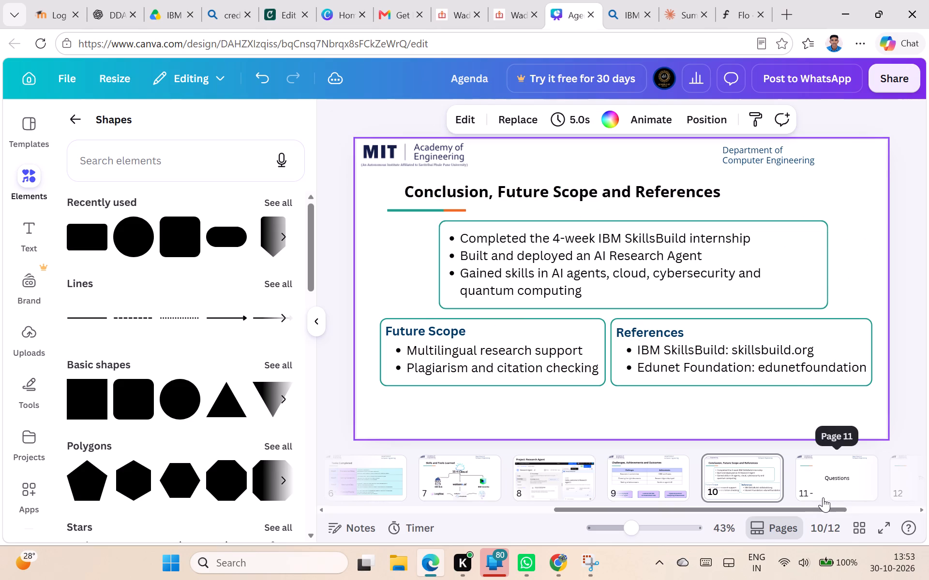
# On slide 9, change the border of the "Built and deployed a Research Agent" box to teal.
pyautogui.scroll(2, 664, 457)
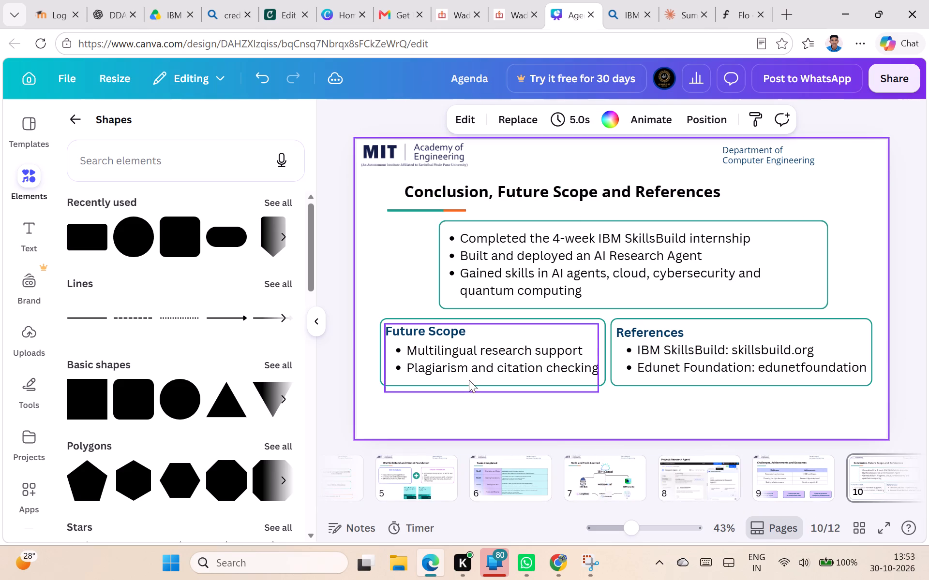
pyautogui.click(317, 320)
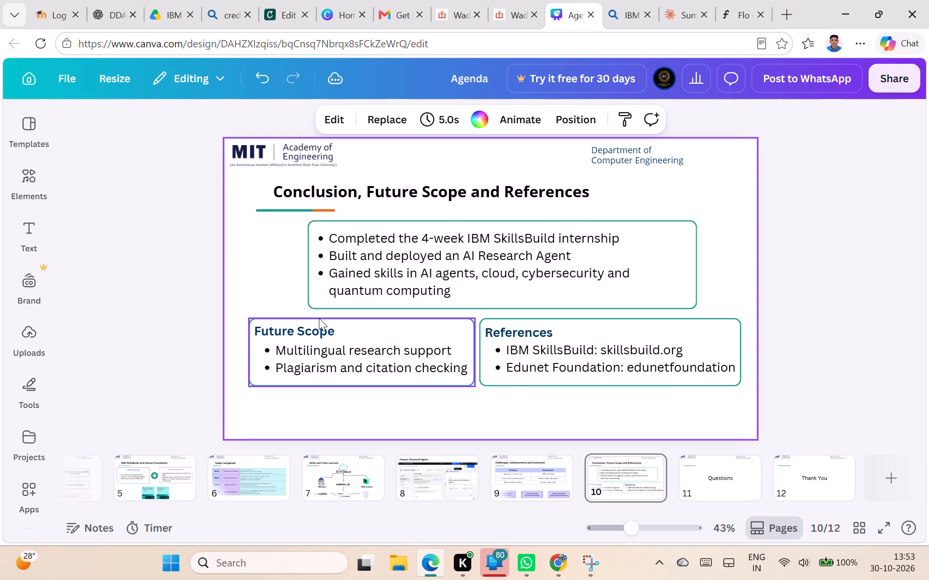
pyautogui.click(529, 482)
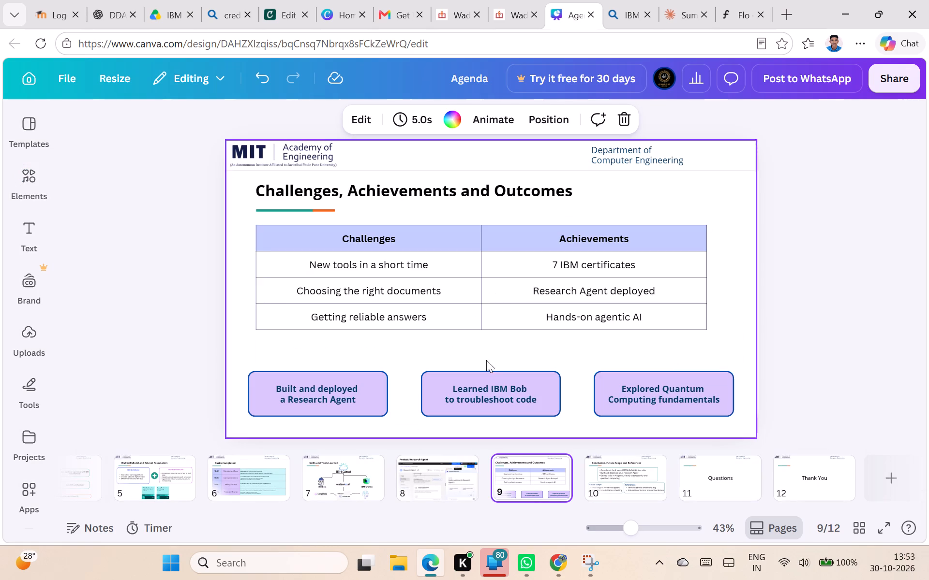
pyautogui.click(471, 348)
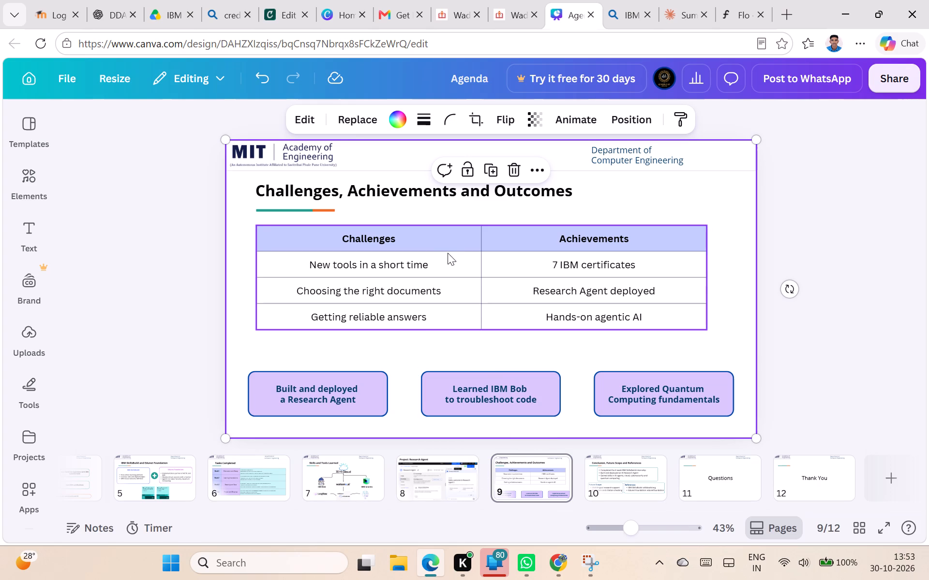
pyautogui.click(370, 375)
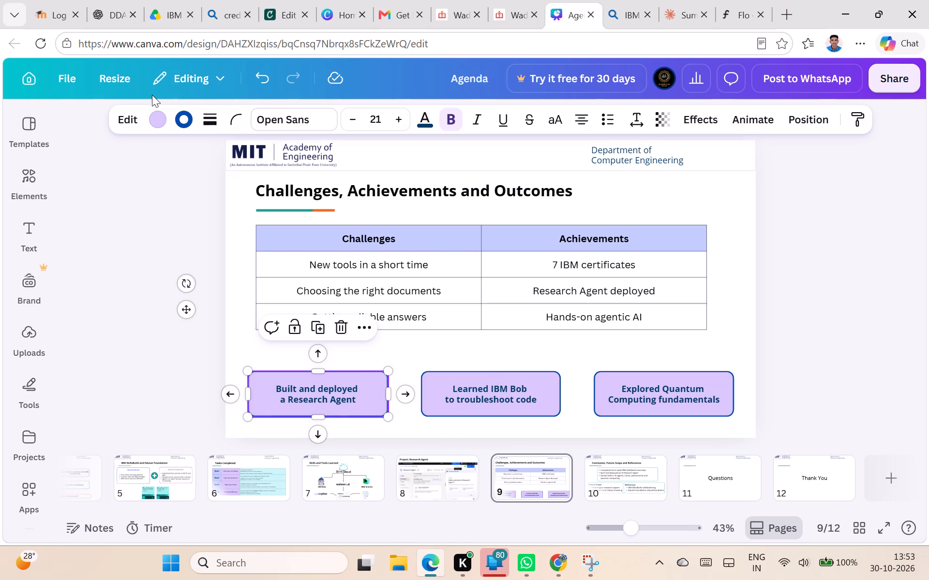
pyautogui.click(184, 122)
pyautogui.click(145, 267)
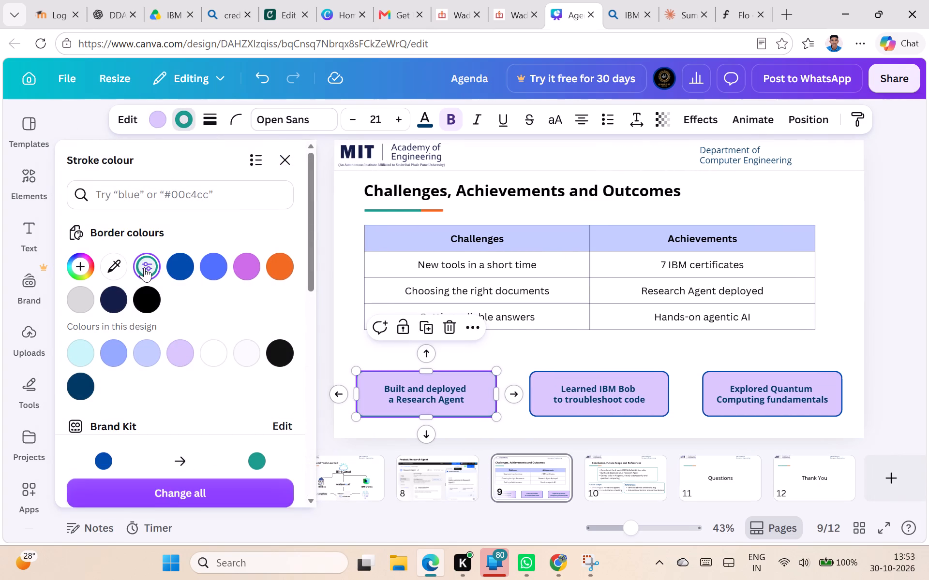
pyautogui.click(470, 345)
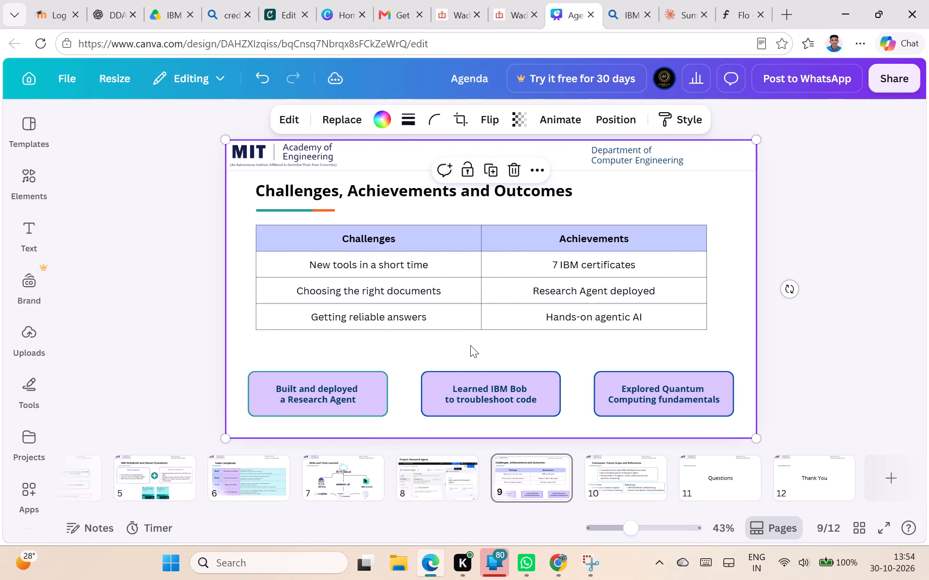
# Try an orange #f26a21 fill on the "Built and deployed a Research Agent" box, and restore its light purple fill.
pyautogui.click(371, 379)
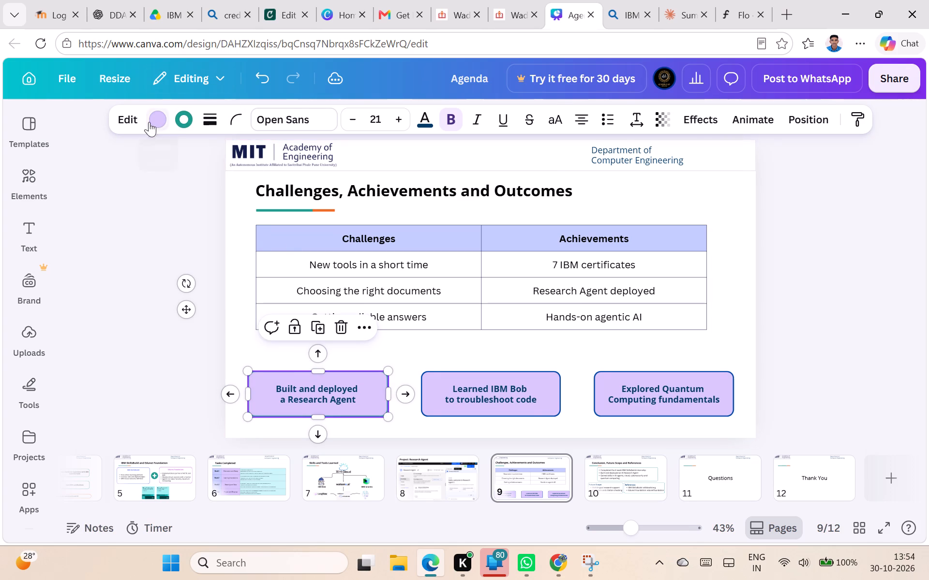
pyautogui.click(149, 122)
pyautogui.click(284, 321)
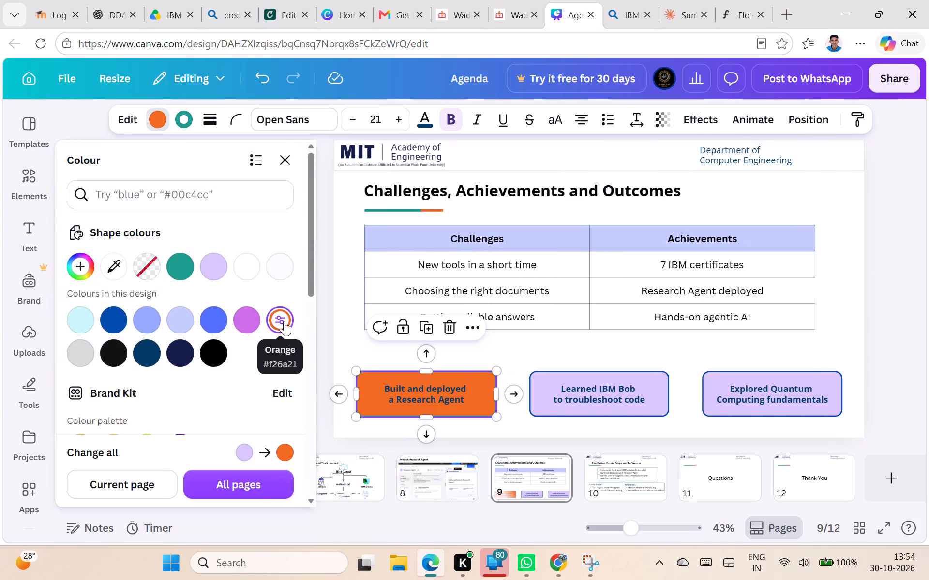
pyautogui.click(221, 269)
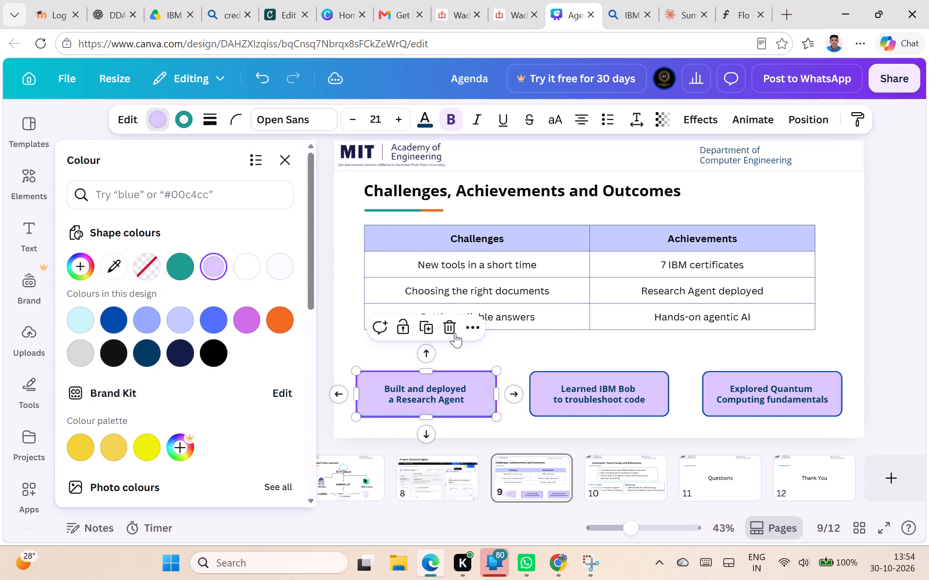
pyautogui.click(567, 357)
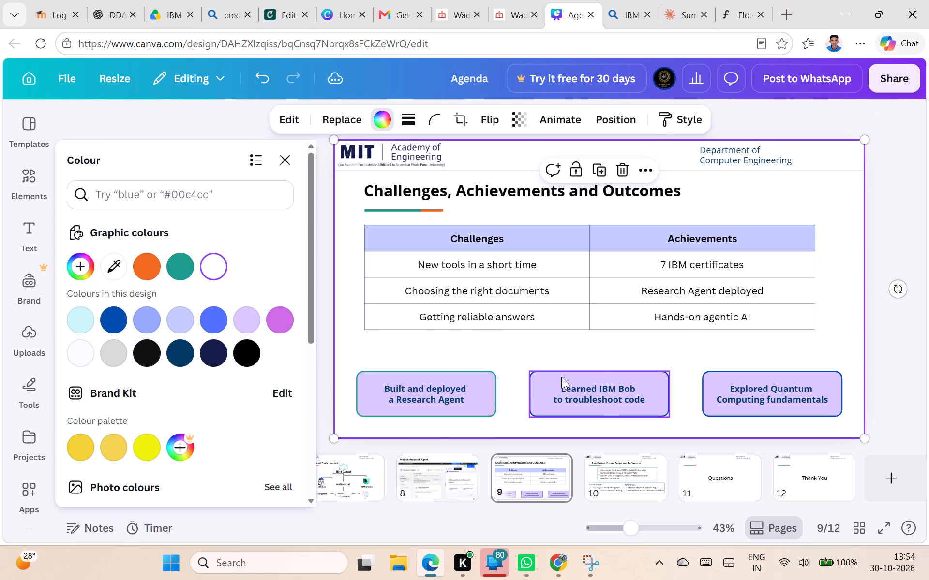
# Fill all three outcome boxes below the table on slide 9 with teal.
pyautogui.click(561, 377)
pyautogui.click(188, 266)
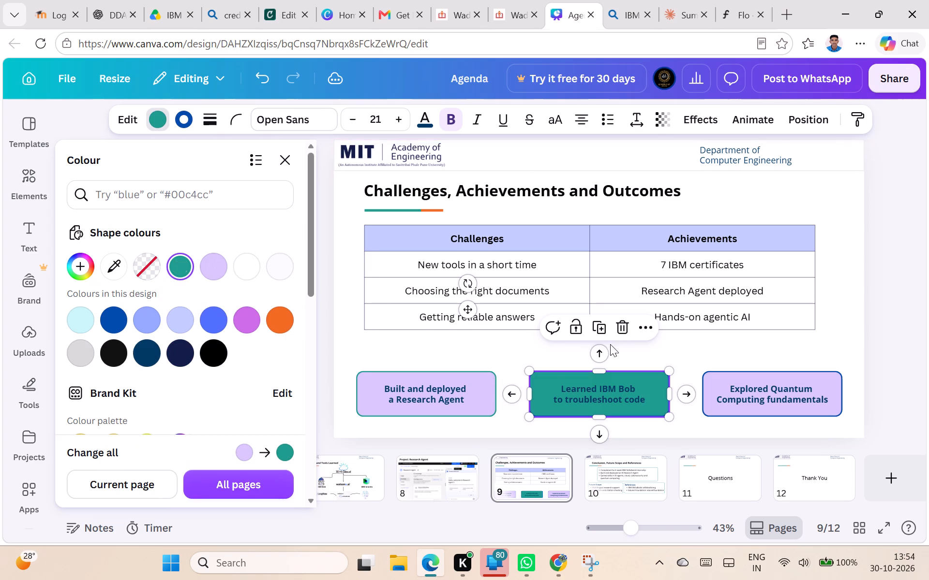
pyautogui.click(445, 381)
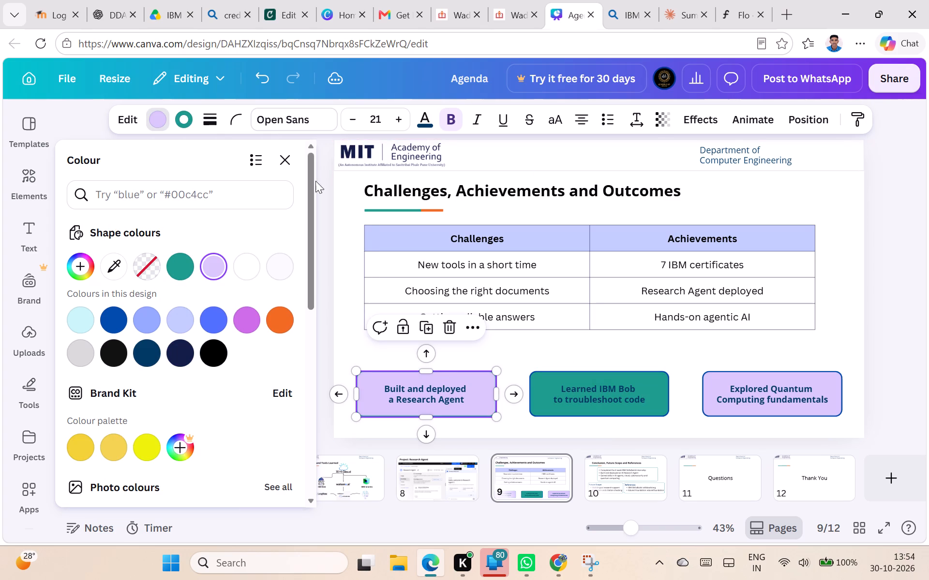
pyautogui.click(182, 263)
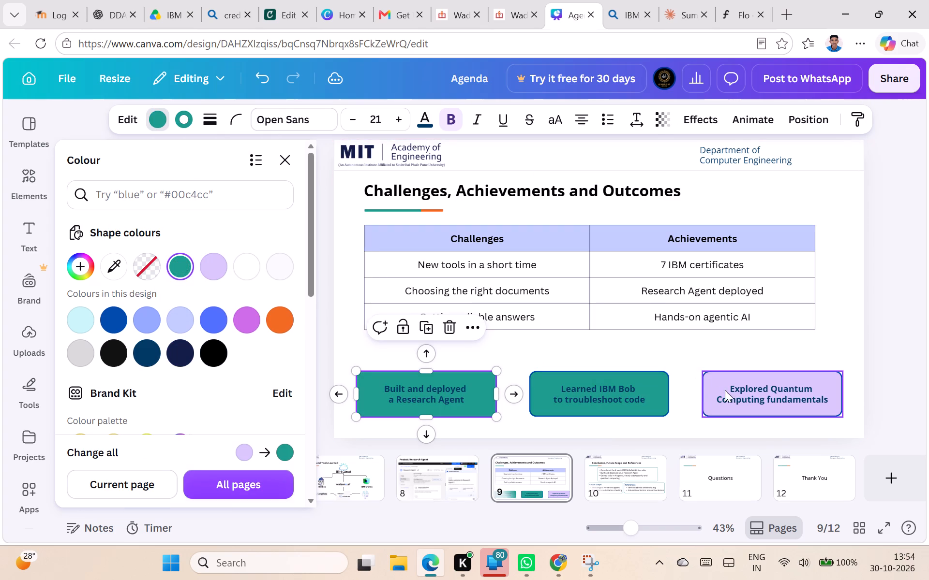
pyautogui.click(725, 390)
pyautogui.click(185, 262)
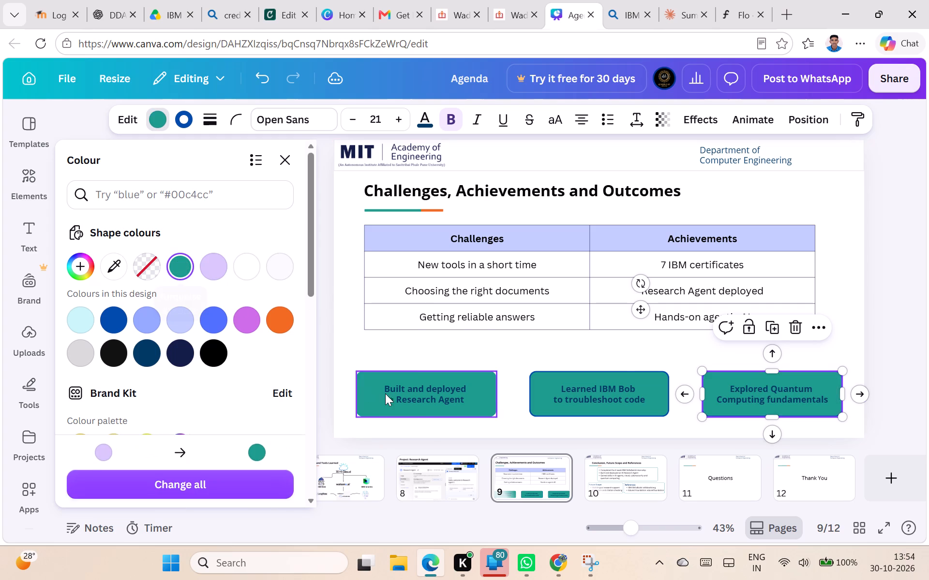
# Change the text colour of all three outcome boxes below the table on slide 9 to dark grey #111111.
pyautogui.click(419, 391)
pyautogui.click(423, 116)
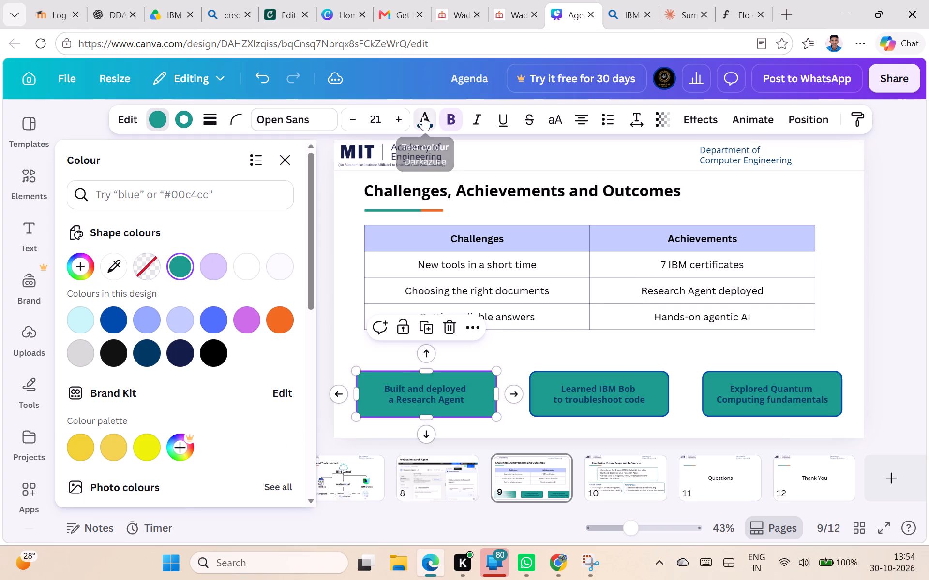
pyautogui.click(243, 264)
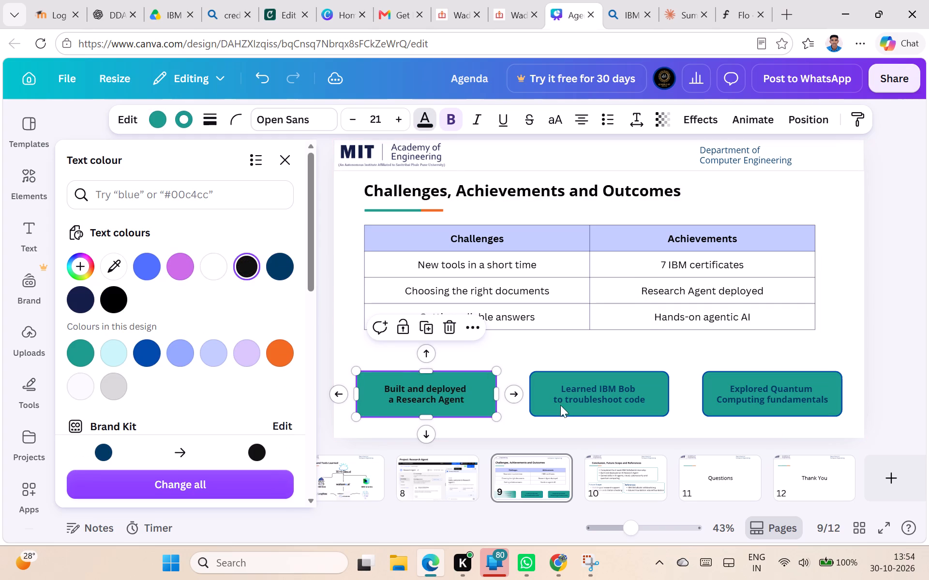
pyautogui.click(569, 408)
pyautogui.click(249, 271)
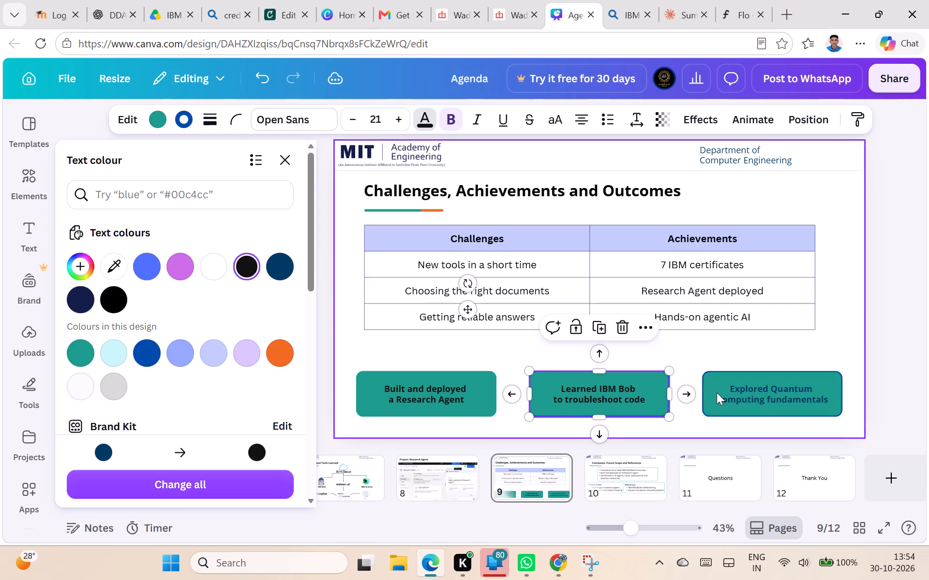
pyautogui.click(721, 393)
pyautogui.click(242, 265)
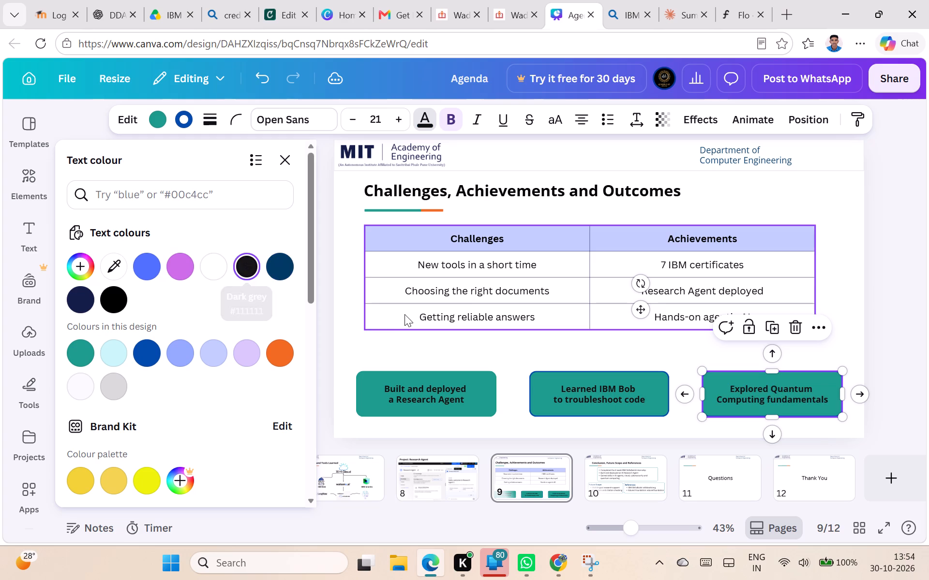
pyautogui.click(423, 354)
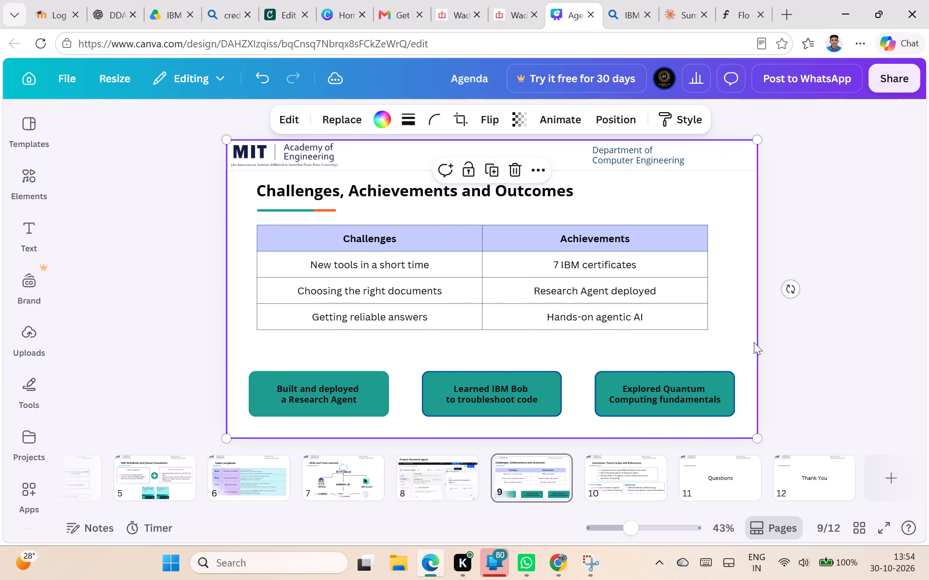
pyautogui.click(821, 369)
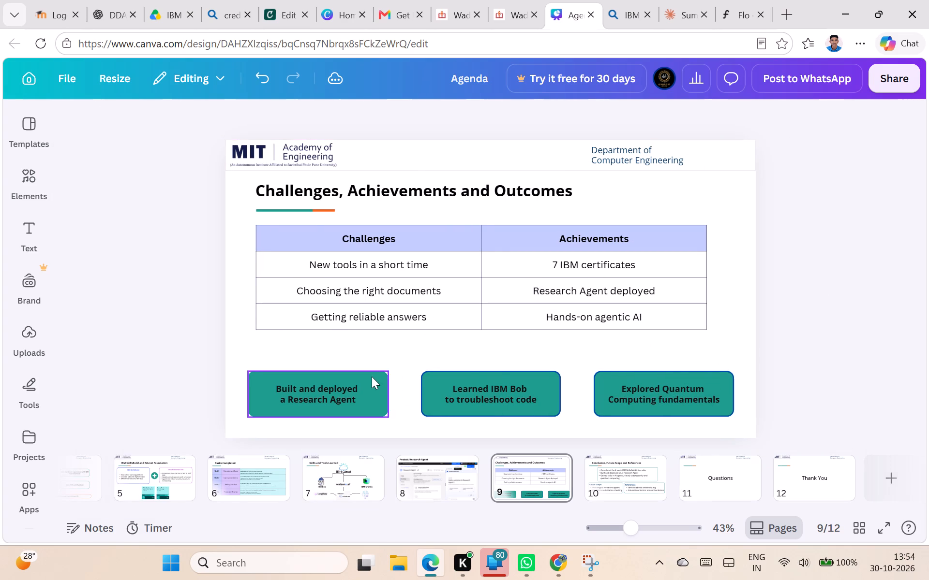
# Remove the blue borders from the "Learned IBM Bob to troubleshoot code" and "Explored Quantum Computing fundamentals" boxes.
pyautogui.click(479, 390)
pyautogui.click(185, 112)
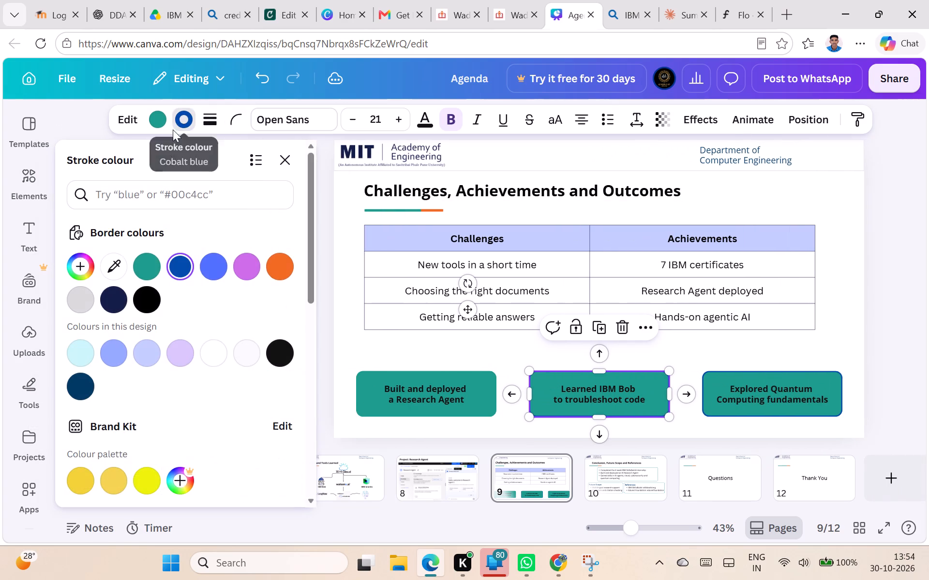
pyautogui.click(203, 119)
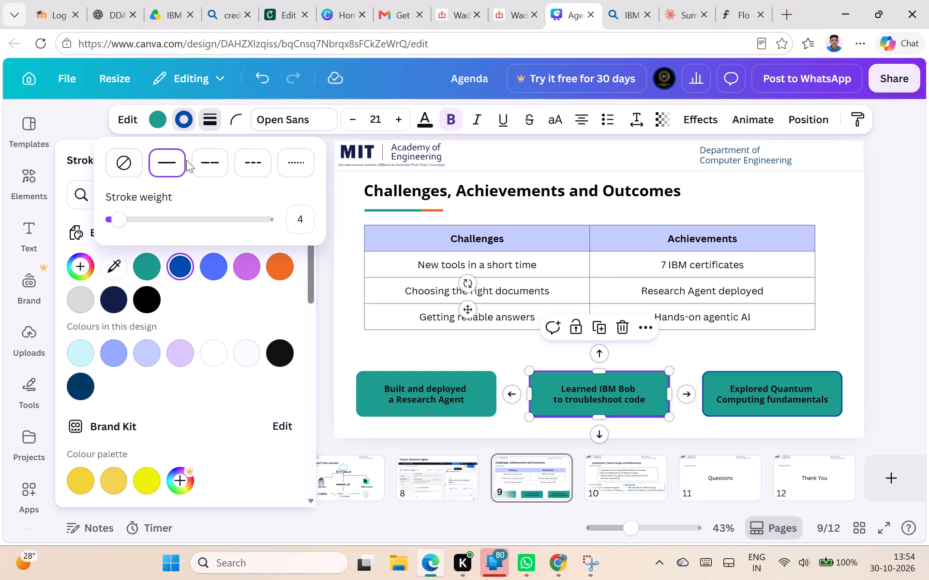
pyautogui.click(128, 163)
pyautogui.click(603, 383)
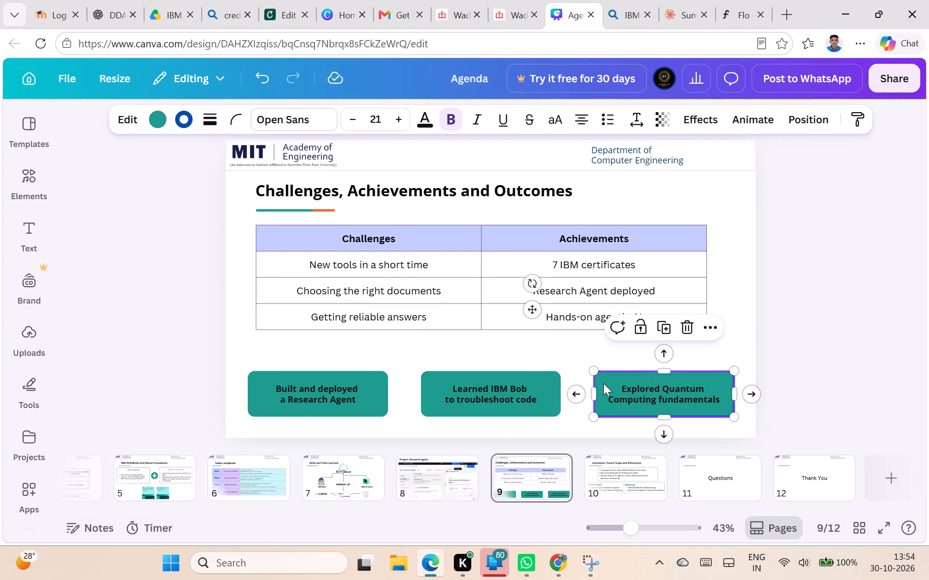
pyautogui.click(209, 122)
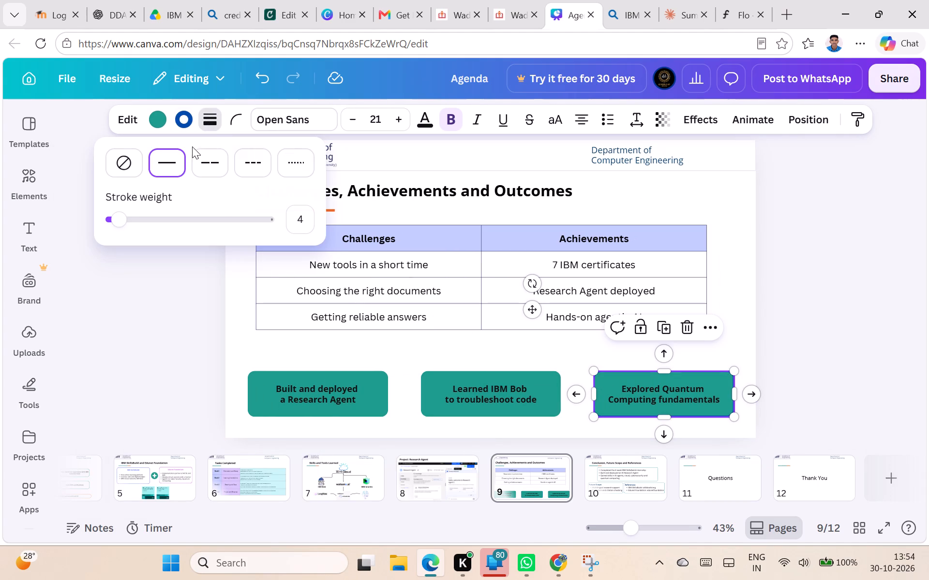
pyautogui.click(129, 161)
pyautogui.click(820, 278)
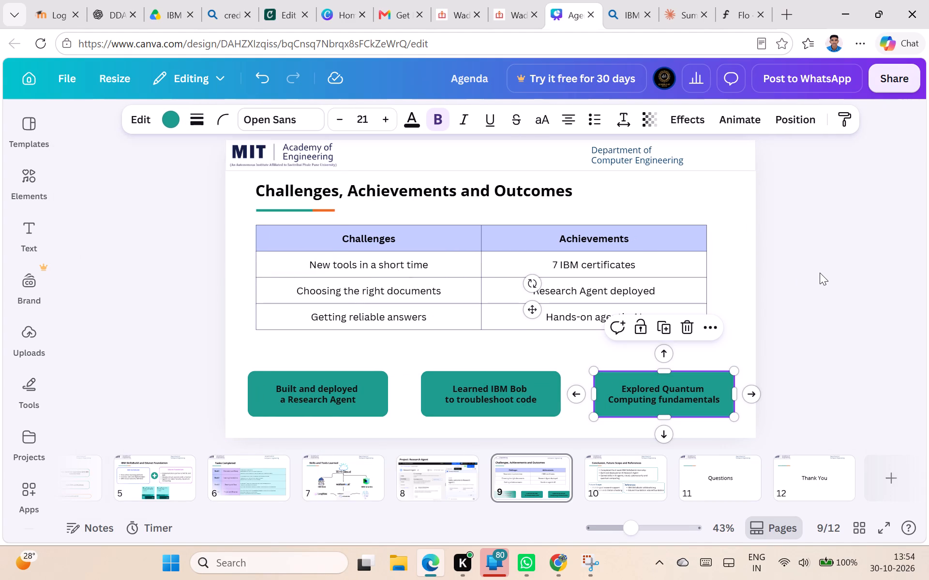
pyautogui.click(820, 273)
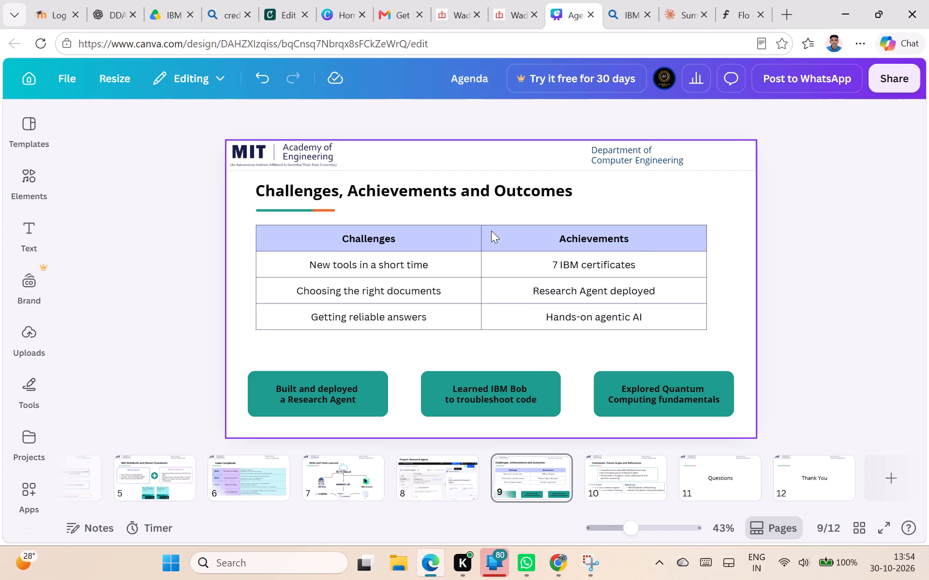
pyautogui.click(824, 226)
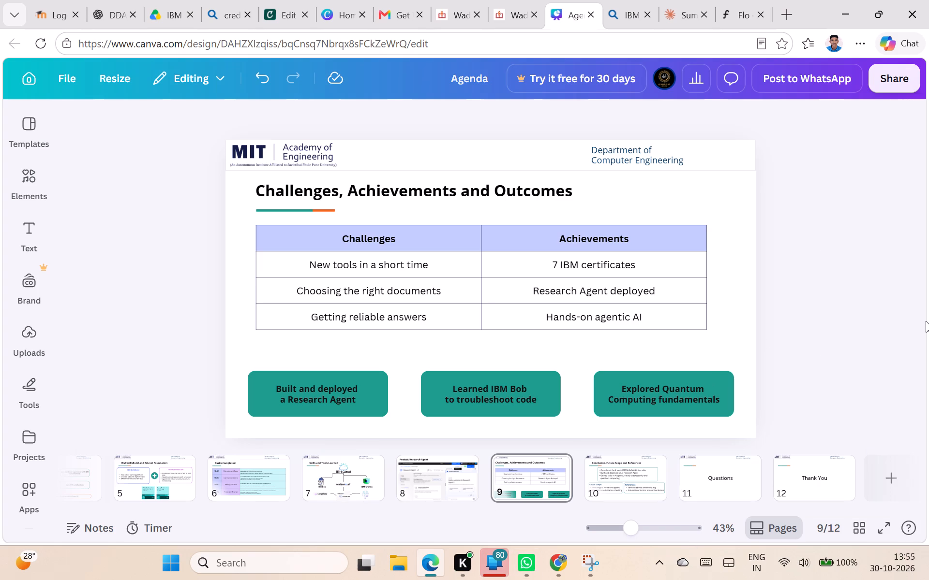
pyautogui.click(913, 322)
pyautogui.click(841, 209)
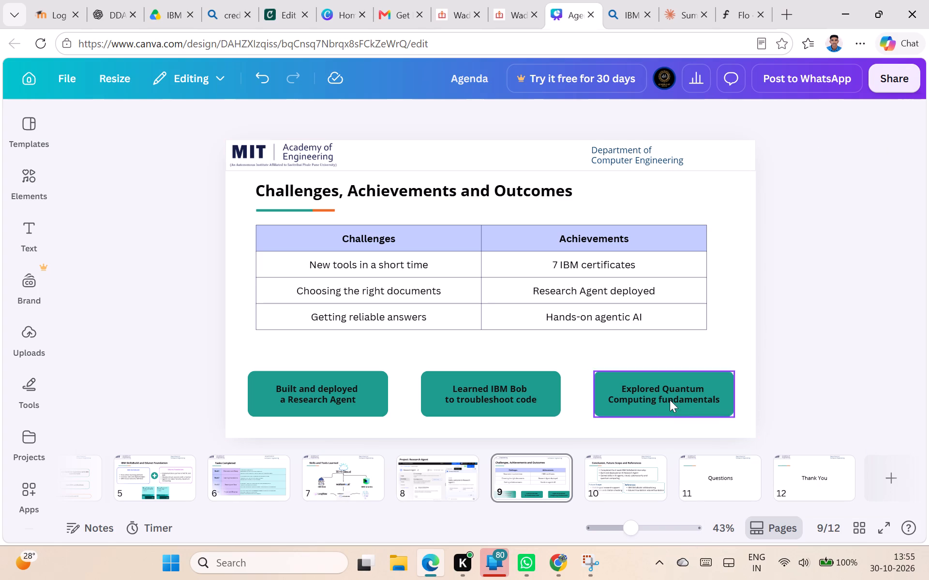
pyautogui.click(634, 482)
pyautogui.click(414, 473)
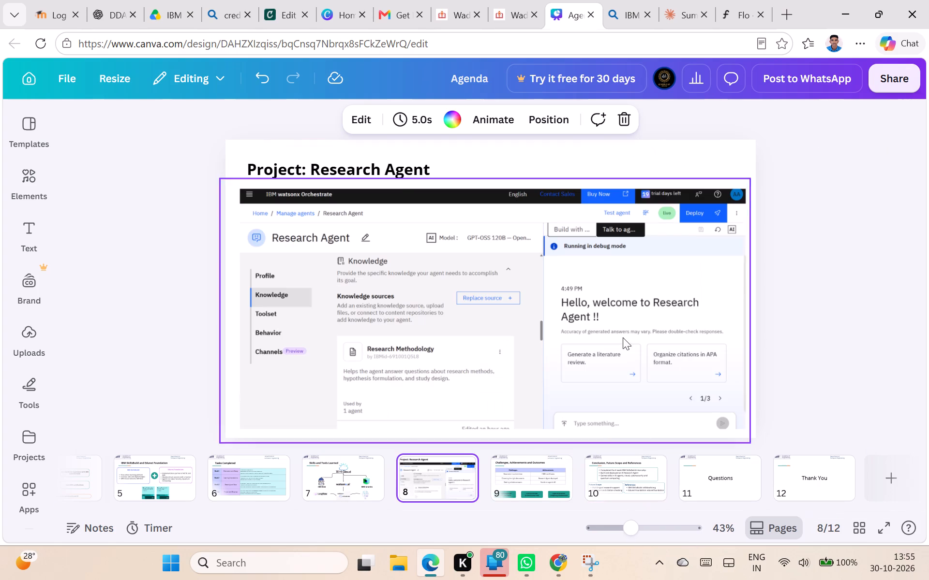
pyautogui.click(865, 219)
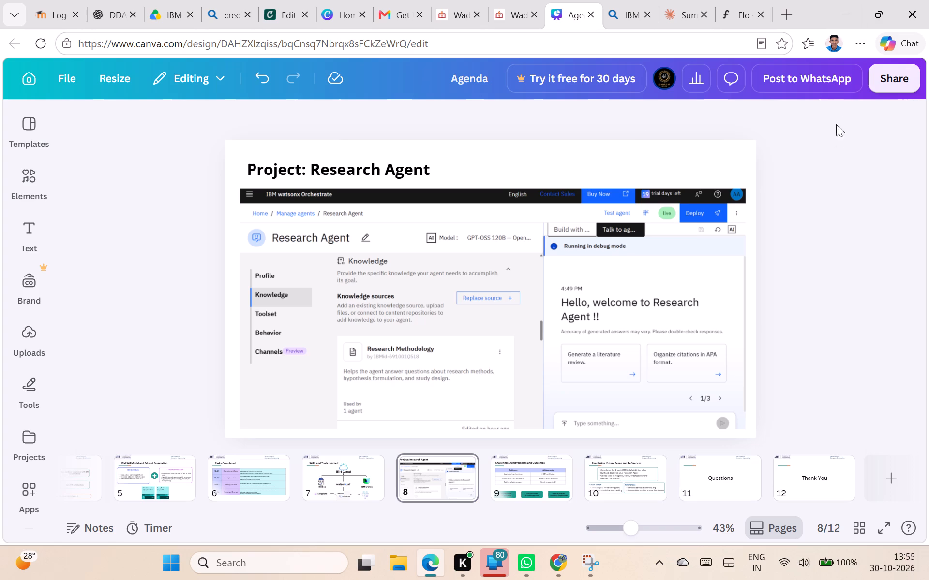